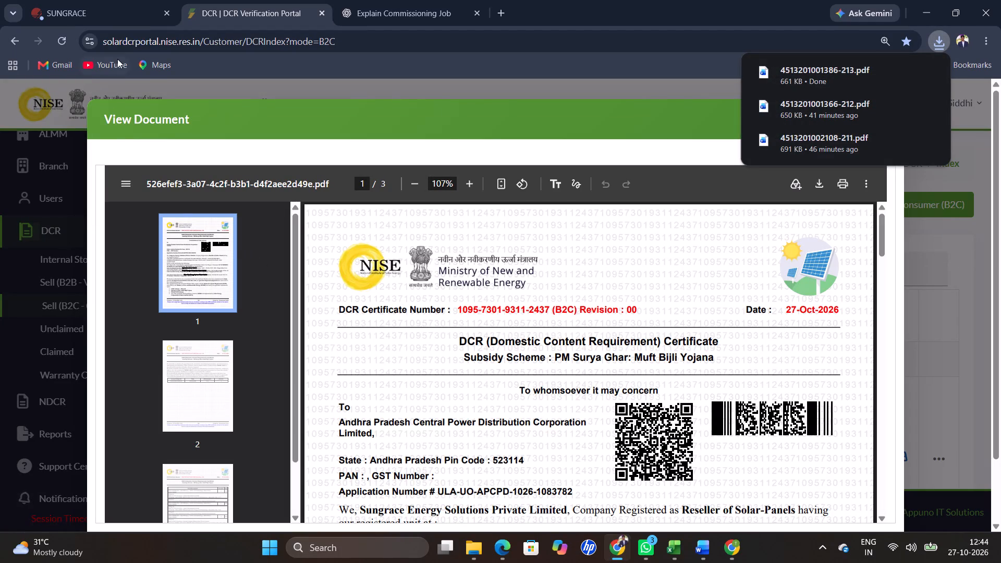
# Switch to the SUNGRACE work order, close its quick copy details, and open the installation's Project Stage form.
pyautogui.click(113, 4)
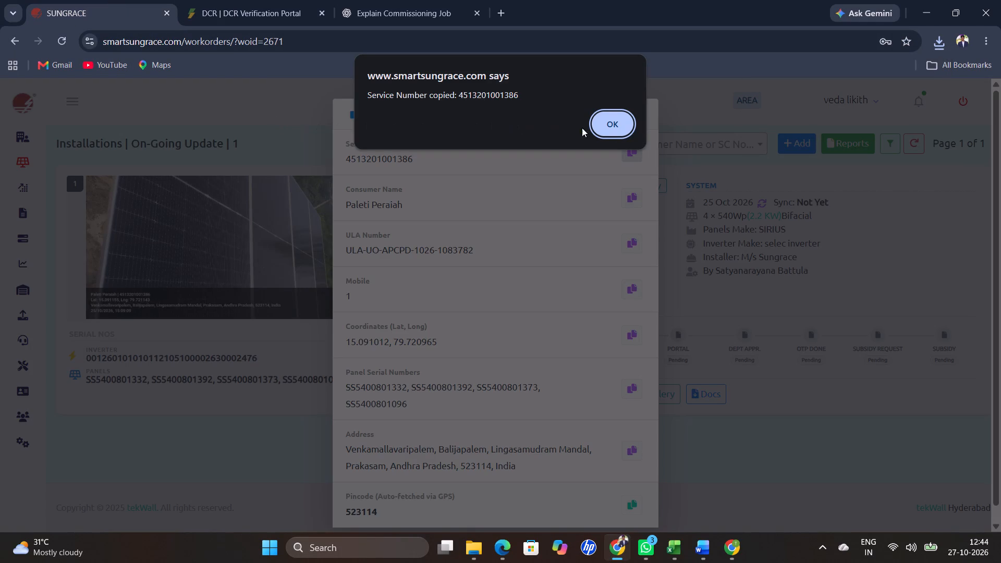
pyautogui.click(630, 129)
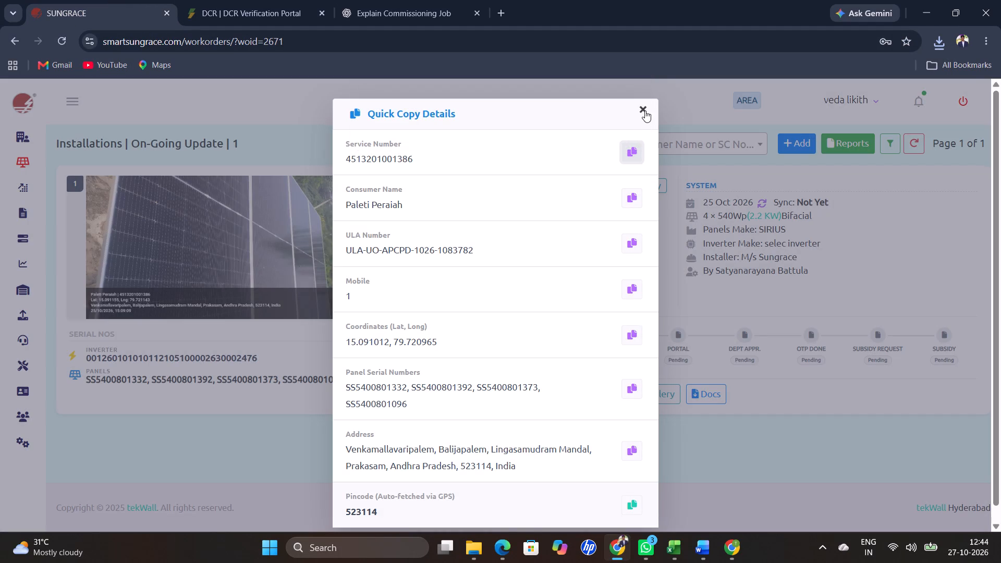
pyautogui.click(645, 109)
pyautogui.click(535, 403)
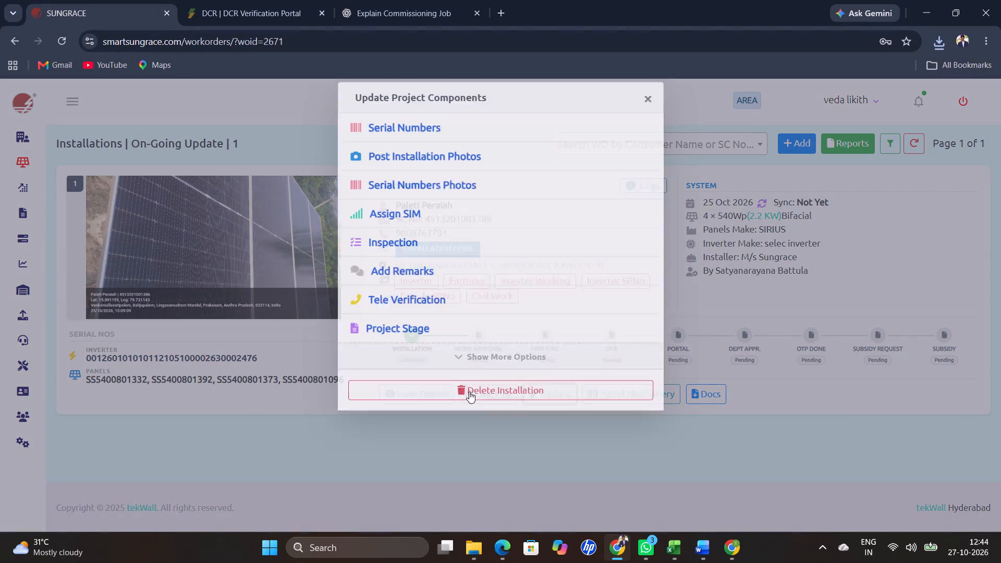
pyautogui.click(416, 345)
# Attach the consumer's DCR certificate PDF from folder 213_ inside DCR009 as the Dcr upload and submit the form.
pyautogui.scroll(-4, 499, 211)
pyautogui.click(372, 374)
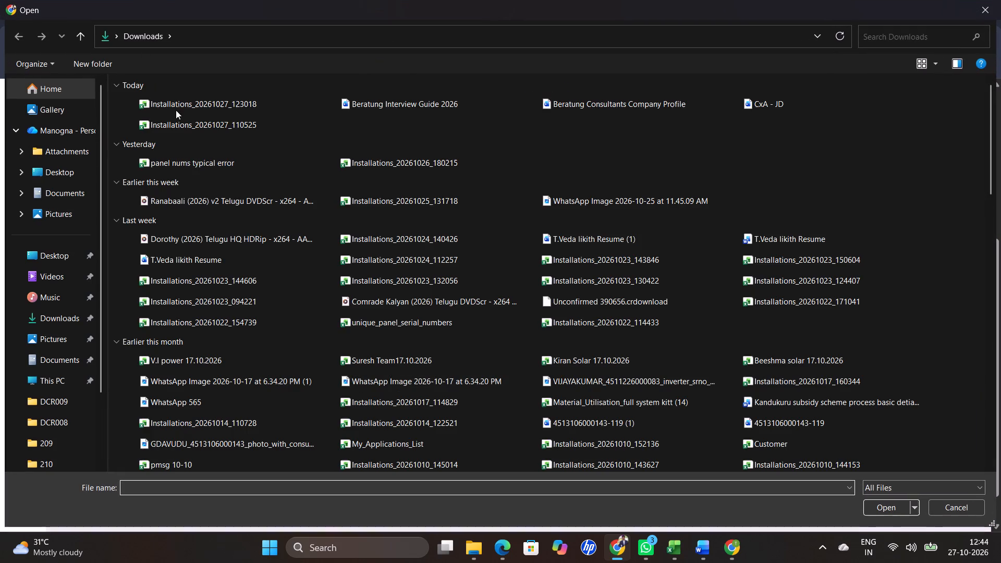
pyautogui.click(70, 90)
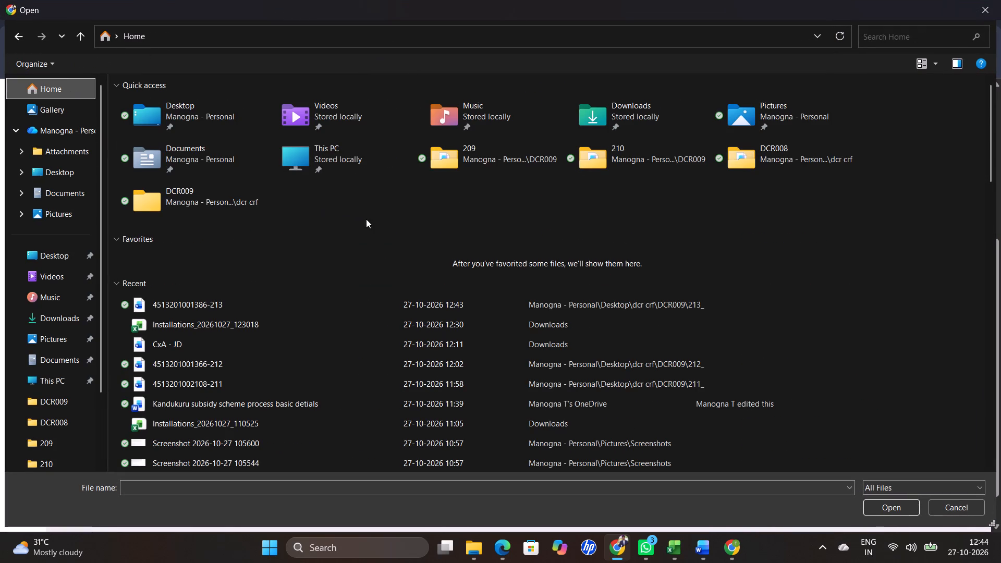
pyautogui.doubleClick(247, 204)
pyautogui.scroll(-6, 417, 201)
pyautogui.scroll(-4, 320, 170)
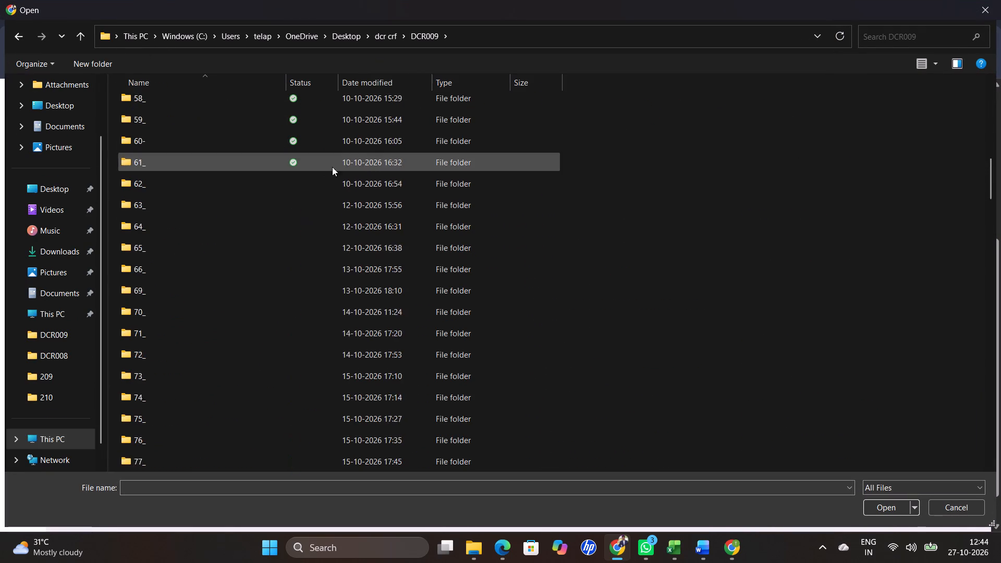
pyautogui.scroll(-8, 332, 167)
pyautogui.scroll(-20, 287, 321)
pyautogui.scroll(-3, 287, 321)
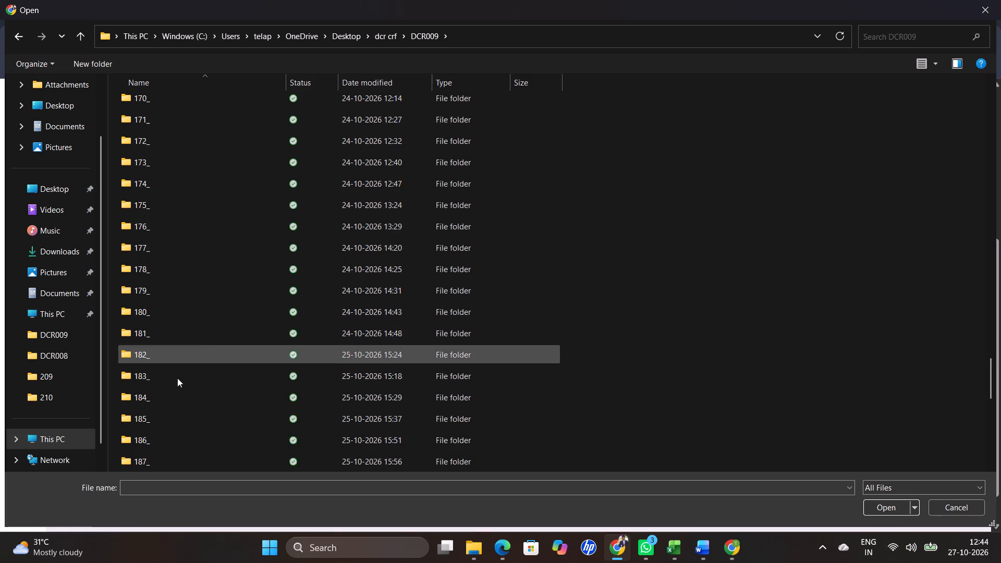
pyautogui.scroll(-15, 177, 378)
pyautogui.doubleClick(214, 438)
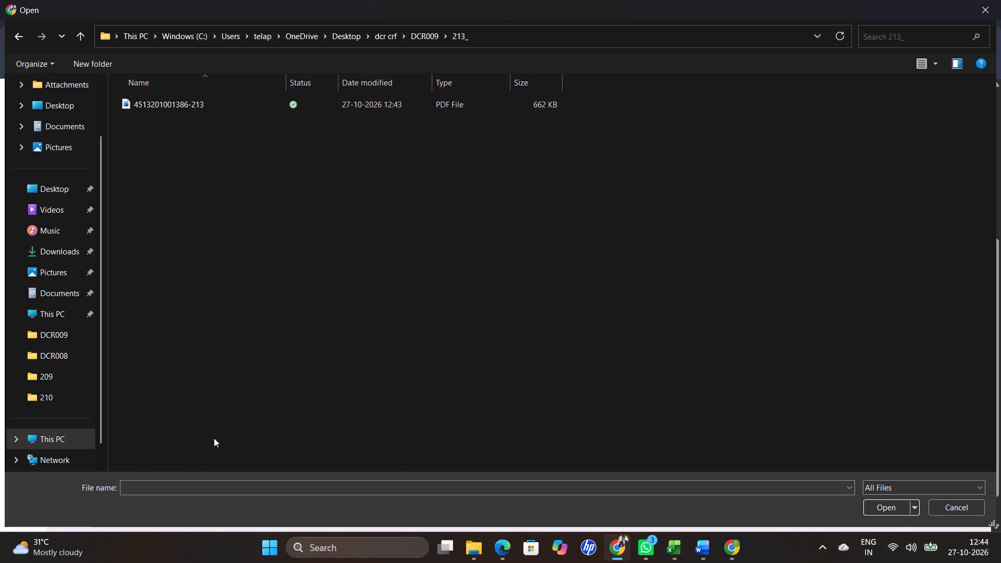
pyautogui.doubleClick(198, 110)
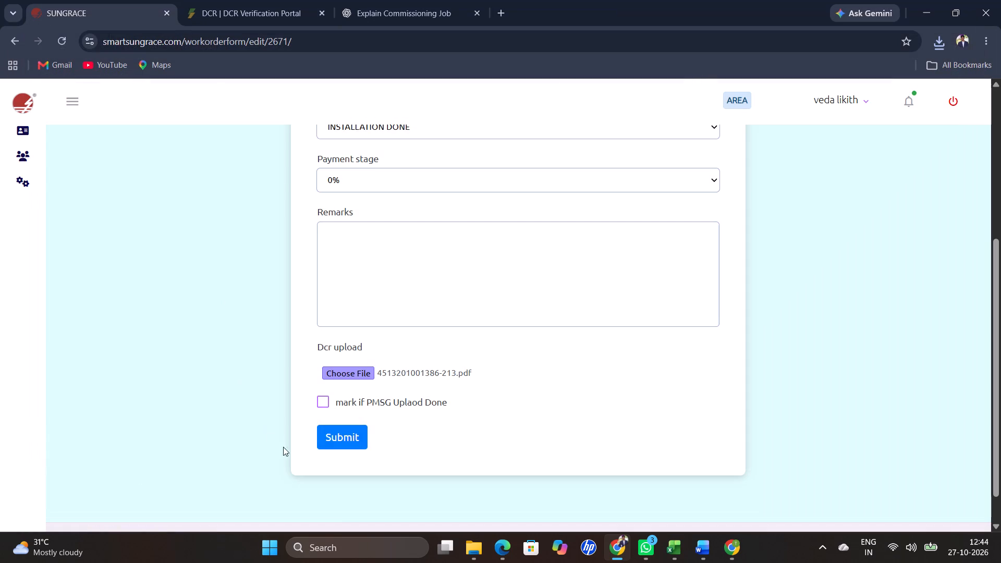
pyautogui.click(347, 436)
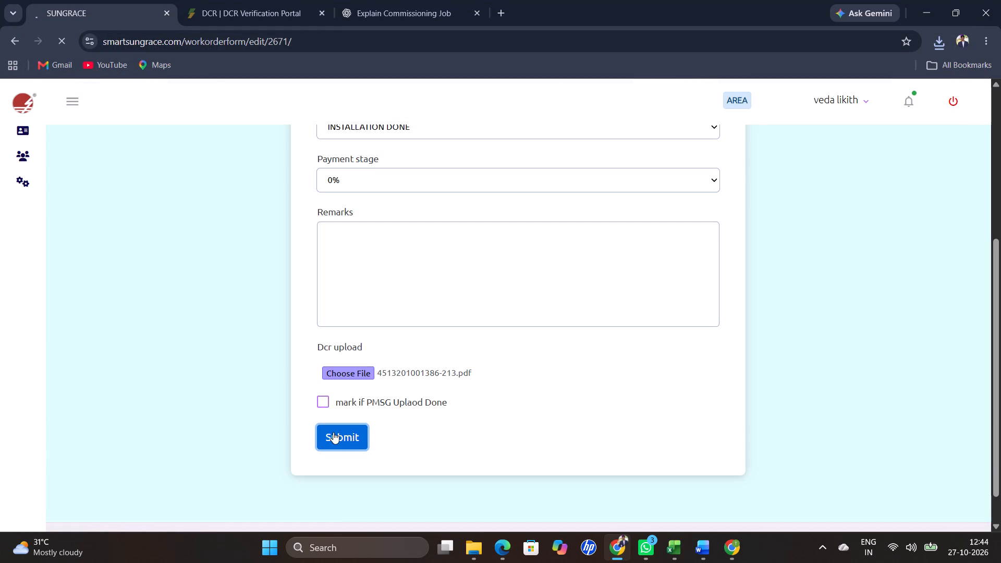
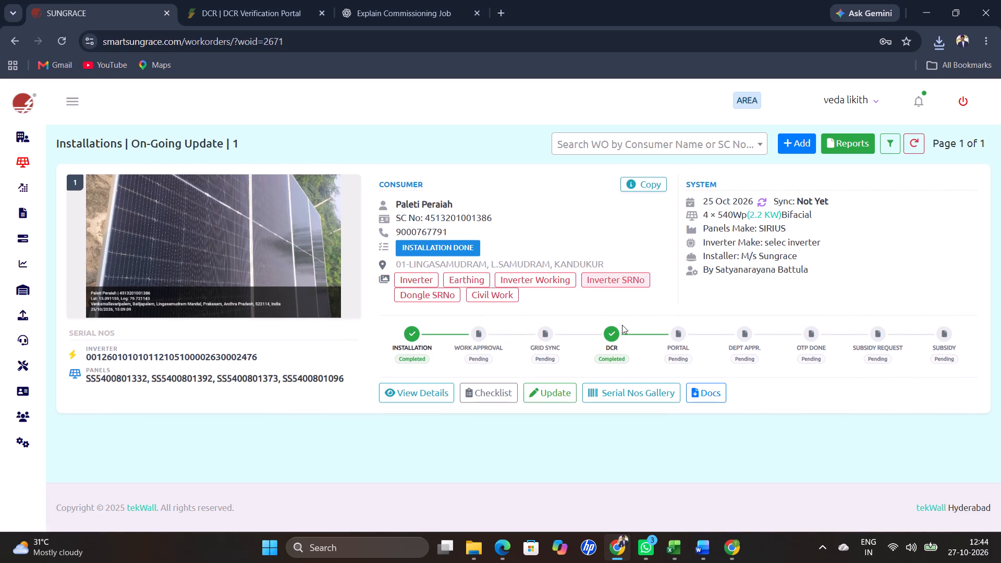
# Open the work order search by consumer name or SC number to look up another installation.
pyautogui.click(617, 142)
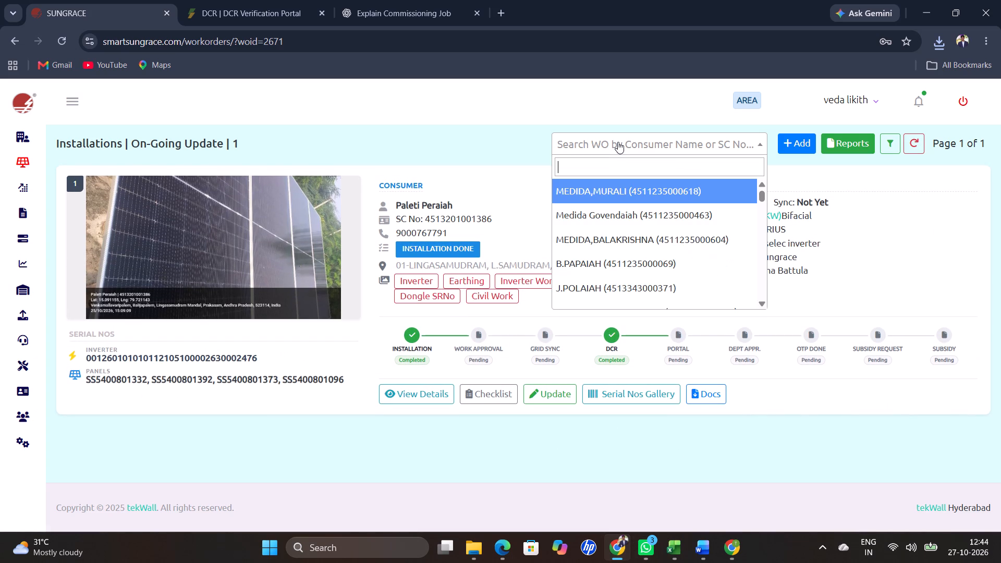
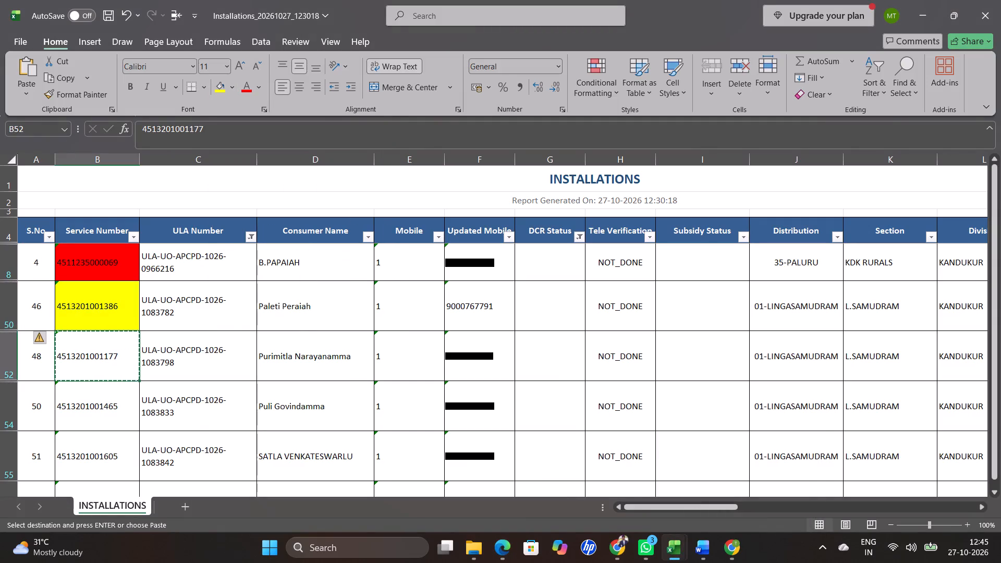
# Switch to SUNGRACE, close the quick copy details, and open the work order matching the service number copied from the Installations sheet.
pyautogui.click(625, 494)
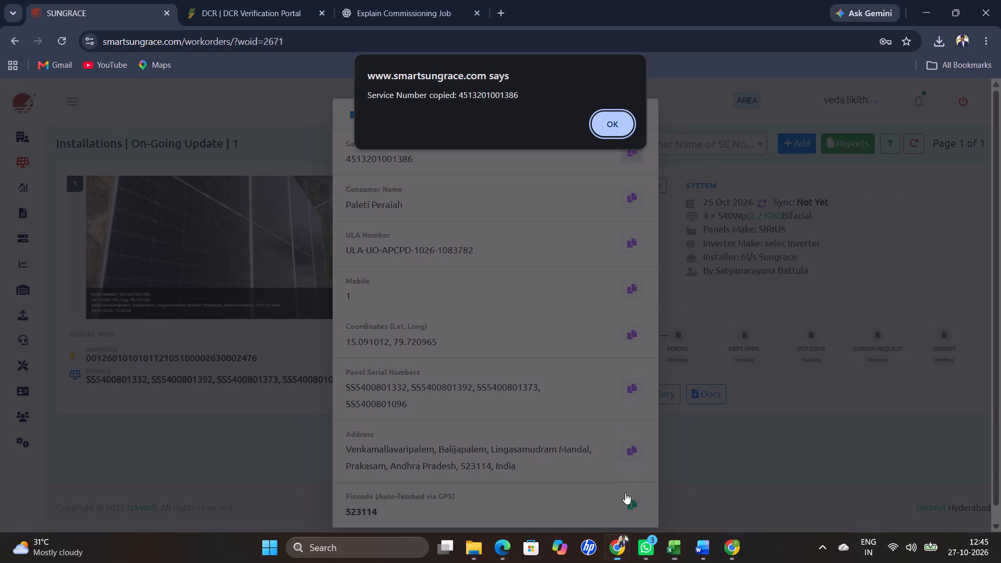
pyautogui.click(611, 125)
pyautogui.click(645, 108)
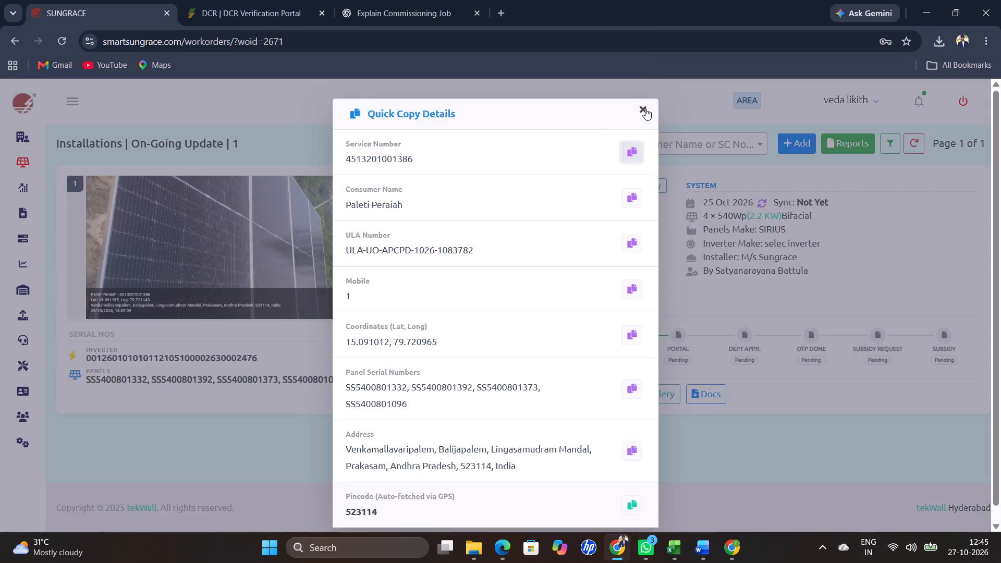
pyautogui.click(630, 138)
pyautogui.hotkey('ctrl', 'v')
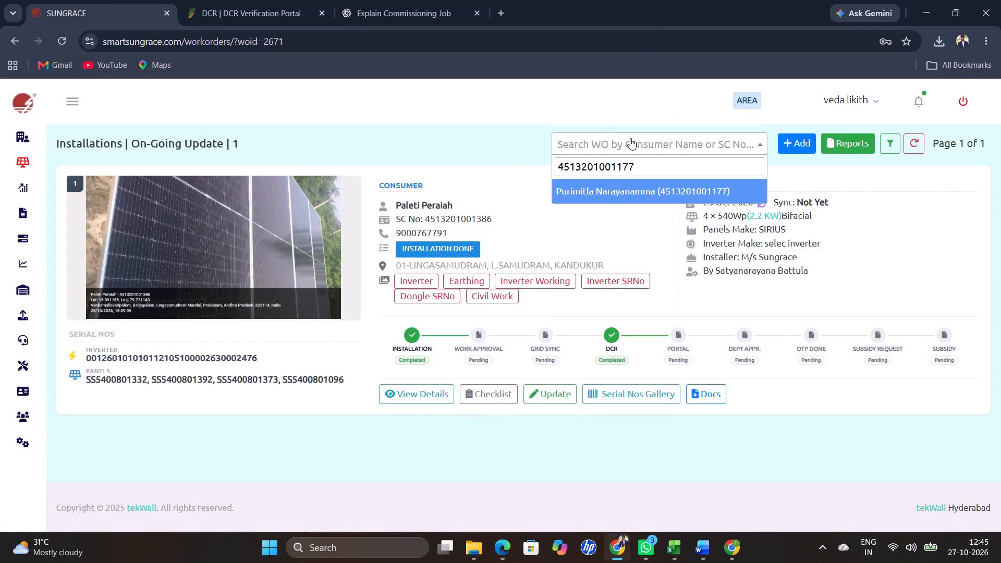
pyautogui.press('Return')
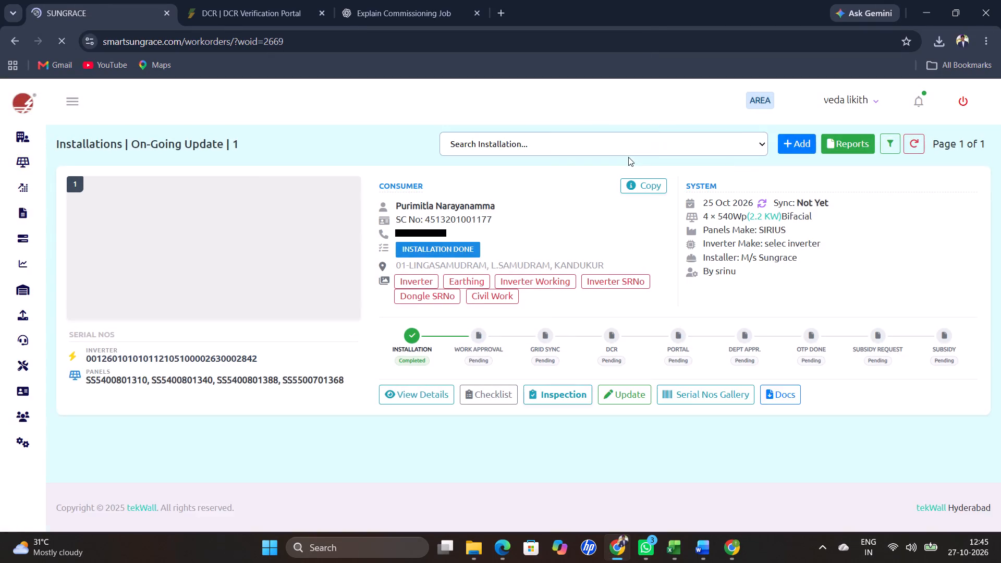
# Copy the work order's ULA number and enter it as Consumer Application Number in a new Issue to Consumer (B2C) form on the DCR portal.
pyautogui.click(632, 180)
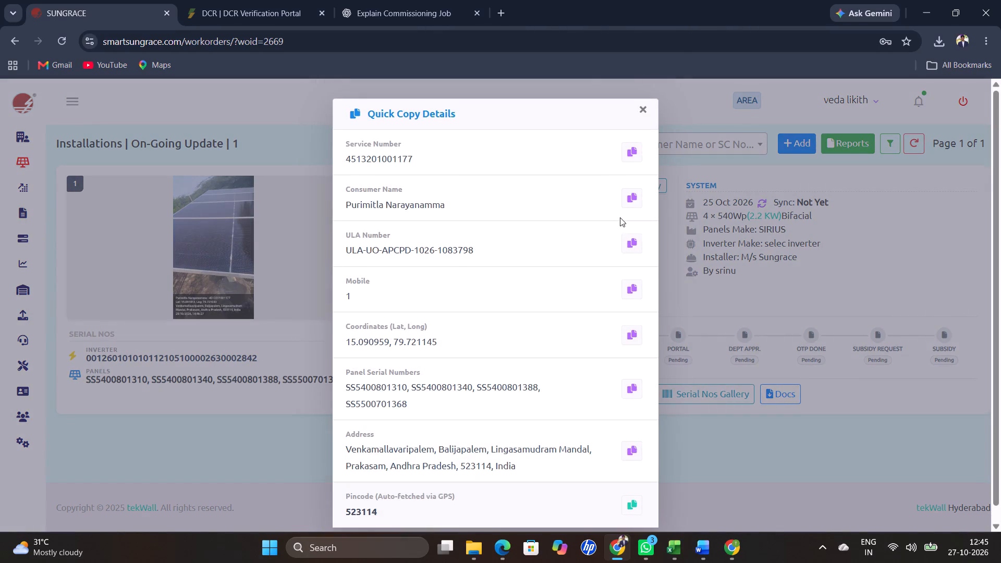
pyautogui.click(638, 240)
pyautogui.click(273, 2)
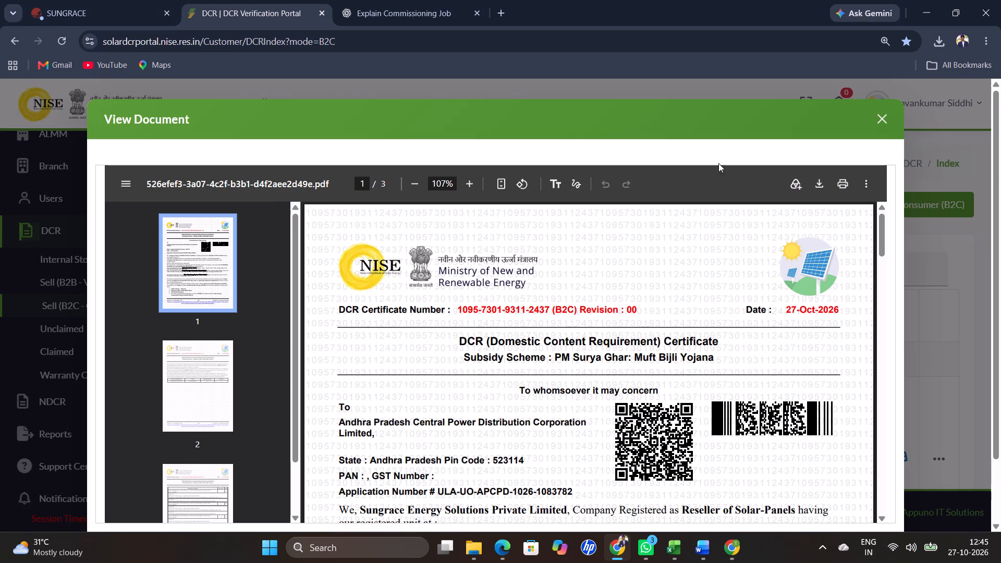
pyautogui.click(874, 113)
pyautogui.click(881, 201)
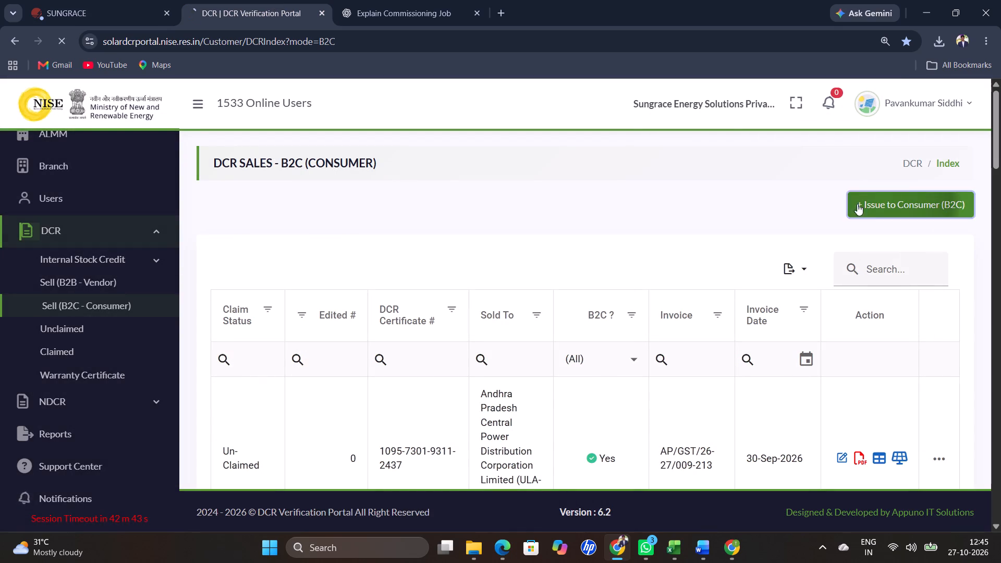
pyautogui.click(487, 292)
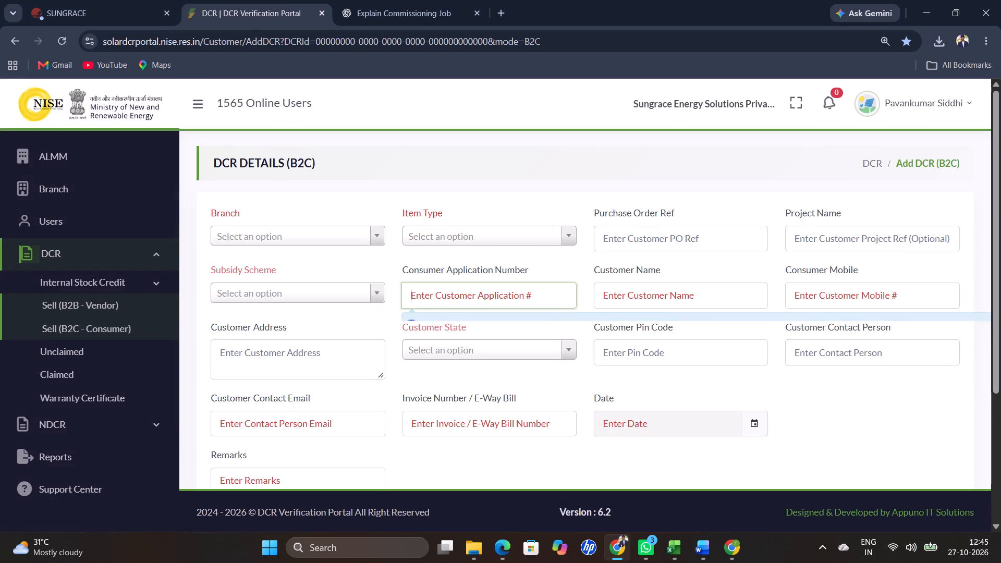
pyautogui.hotkey('ctrl', 'v')
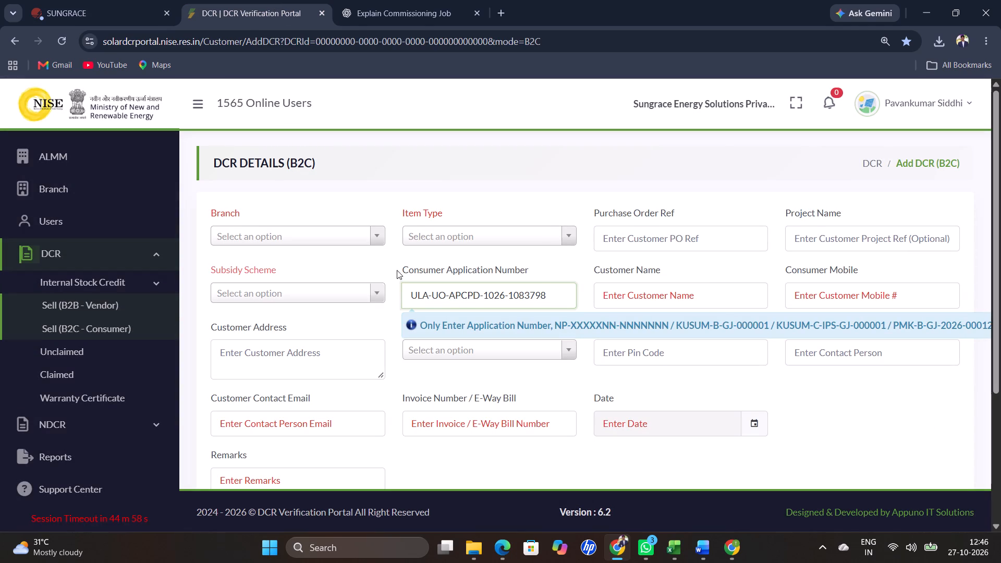
# Set the branch to the Andhra Pradesh office, subsidy scheme to PM Surya Ghar: Muft Bijli Yojana, and item type to Solar Panels.
pyautogui.click(344, 239)
pyautogui.click(302, 292)
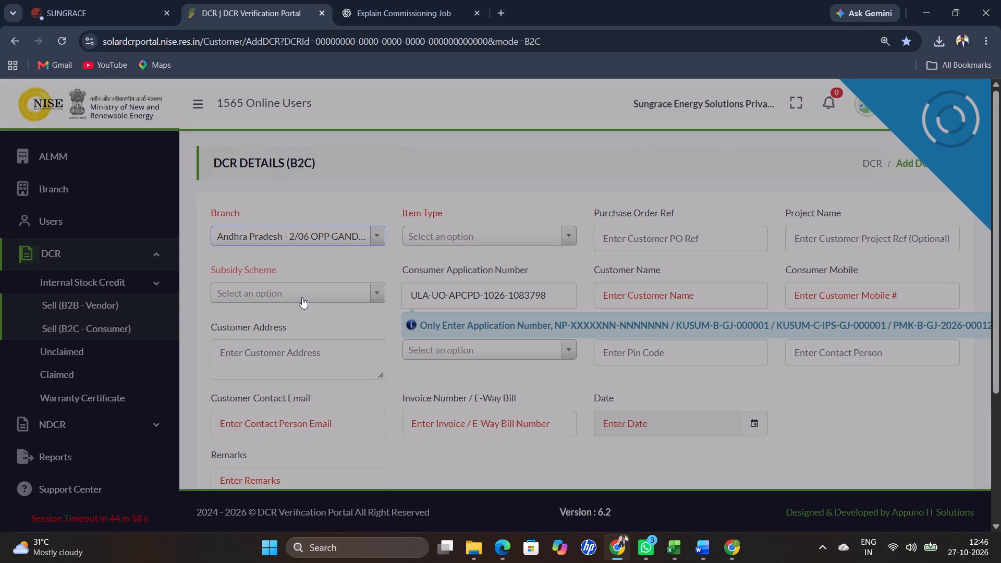
pyautogui.click(302, 297)
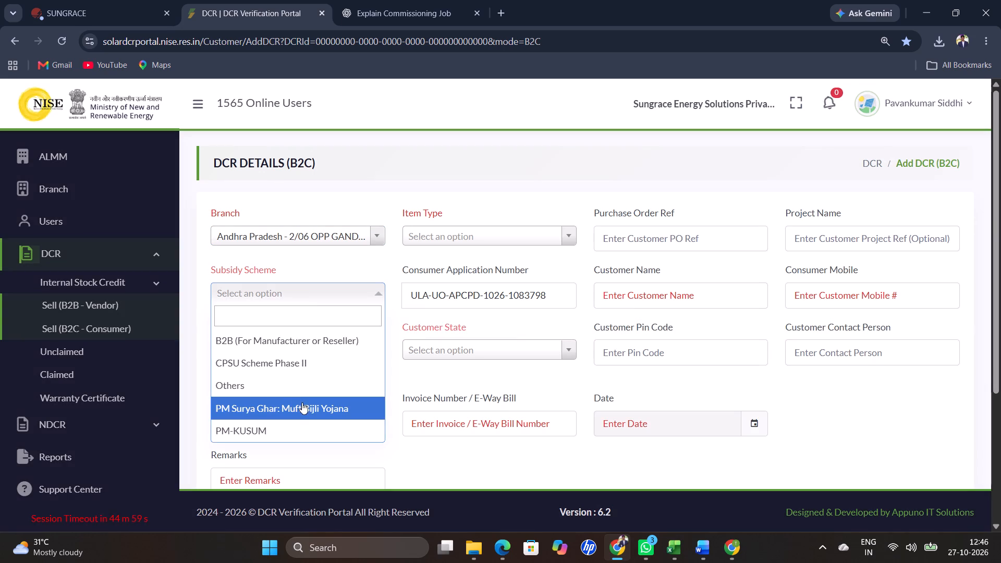
pyautogui.click(304, 406)
pyautogui.click(469, 227)
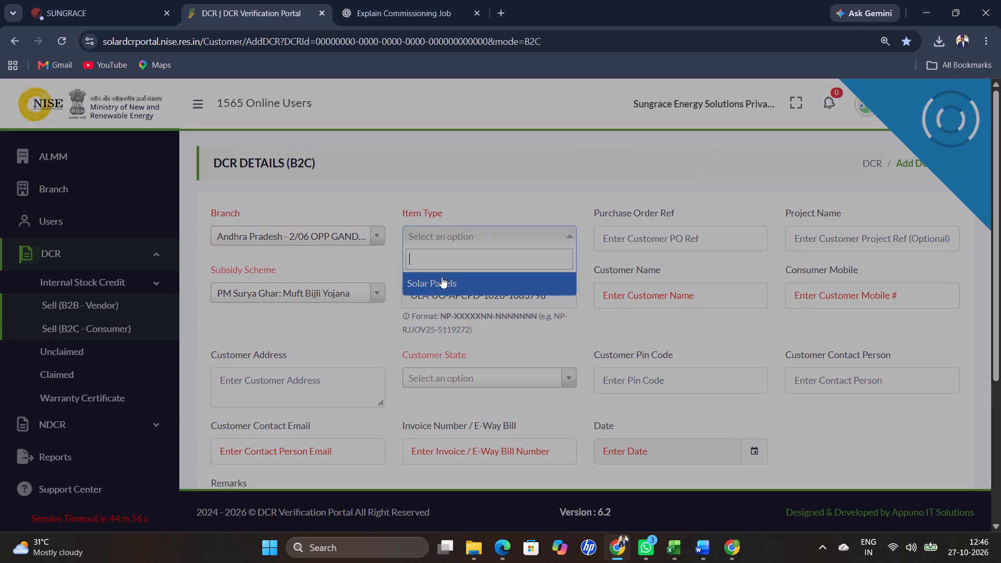
pyautogui.click(440, 286)
# Fill Customer Name with Andhra Pradesh Central Power Distribution Corporation Limited, copied from the Kandukuru subsidy details Word document.
pyautogui.click(608, 300)
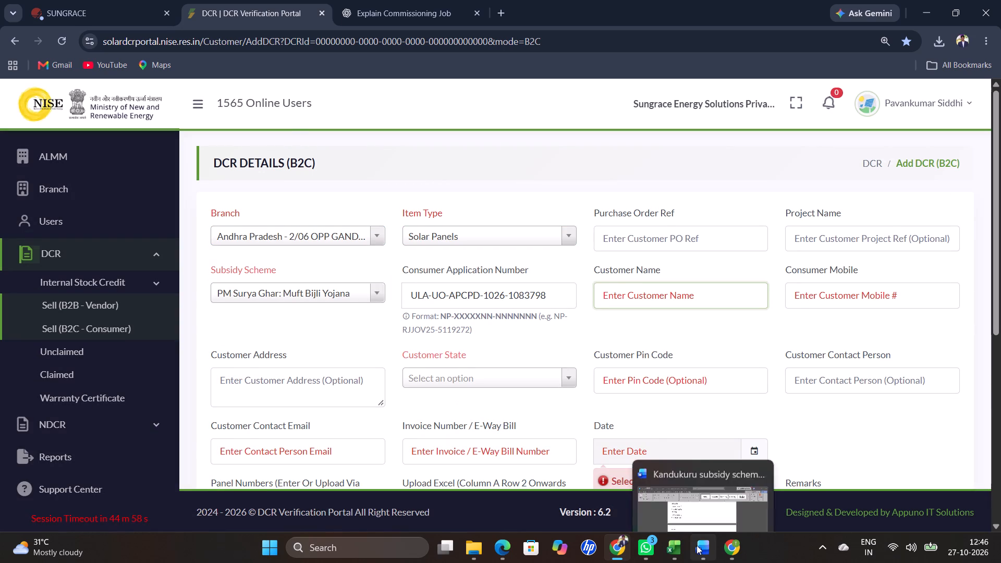
pyautogui.click(686, 507)
pyautogui.scroll(12, 331, 291)
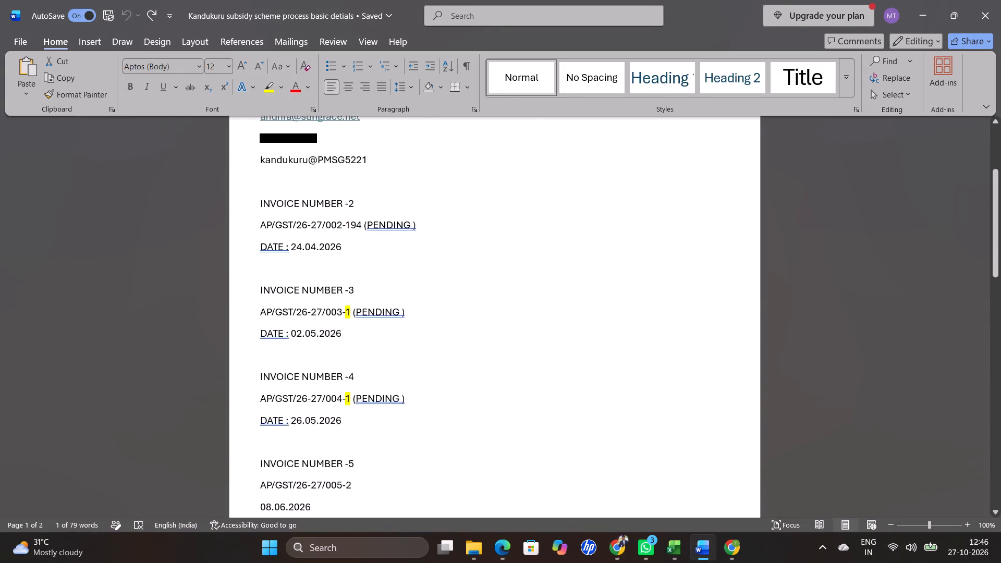
pyautogui.scroll(4, 343, 217)
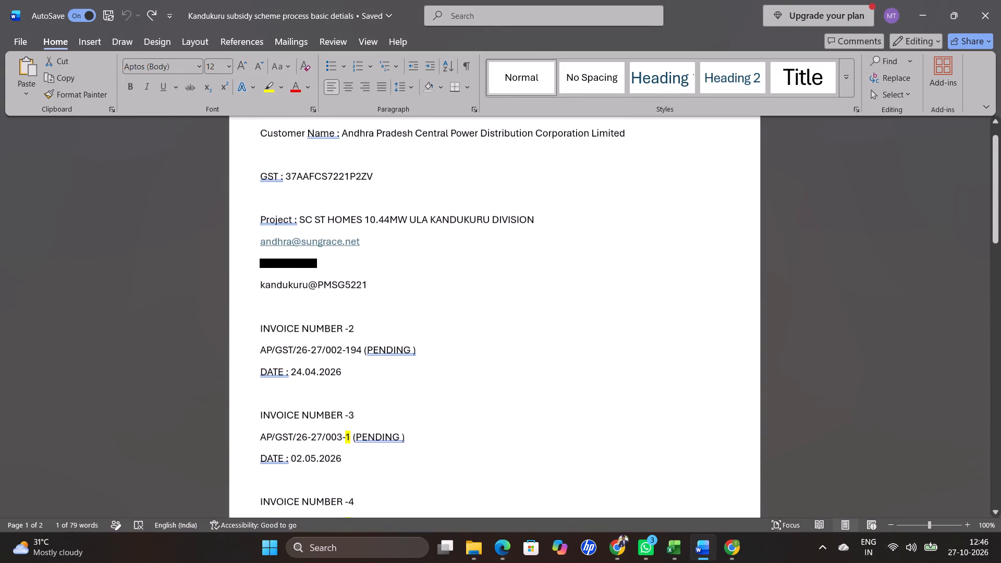
pyautogui.moveTo(347, 133); pyautogui.dragTo(629, 140)
pyautogui.hotkey('ctrl', 'c')
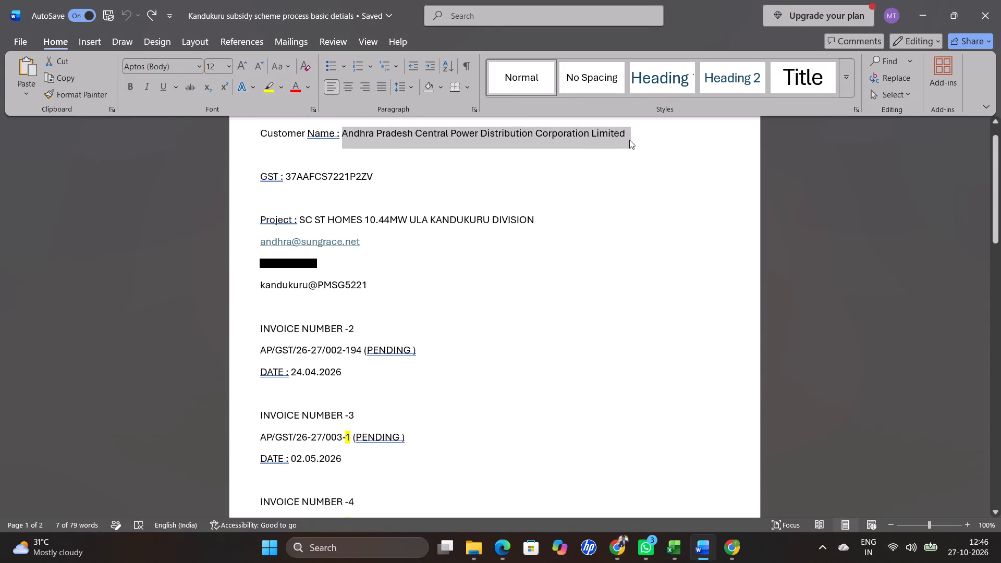
pyautogui.click(634, 485)
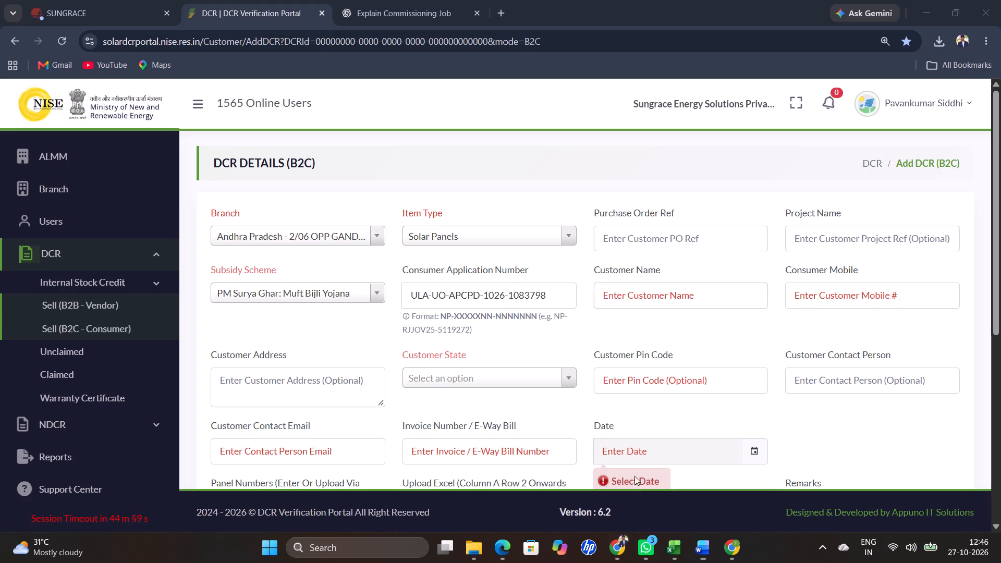
pyautogui.hotkey('ctrl', 'v')
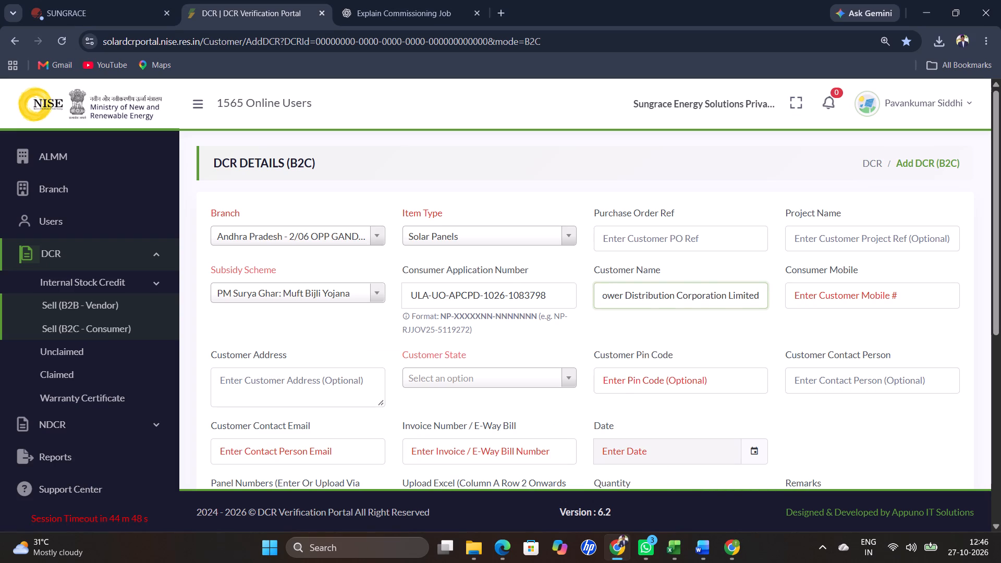
# Copy the mobile number from the Kandukuru details Word document into the DCR form's Consumer Mobile field.
pyautogui.click(805, 295)
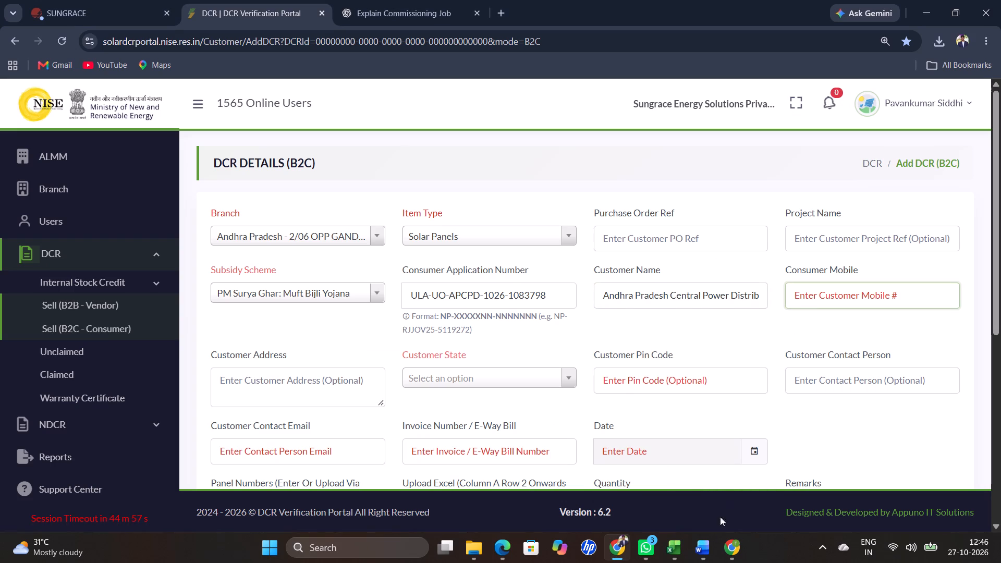
pyautogui.click(698, 506)
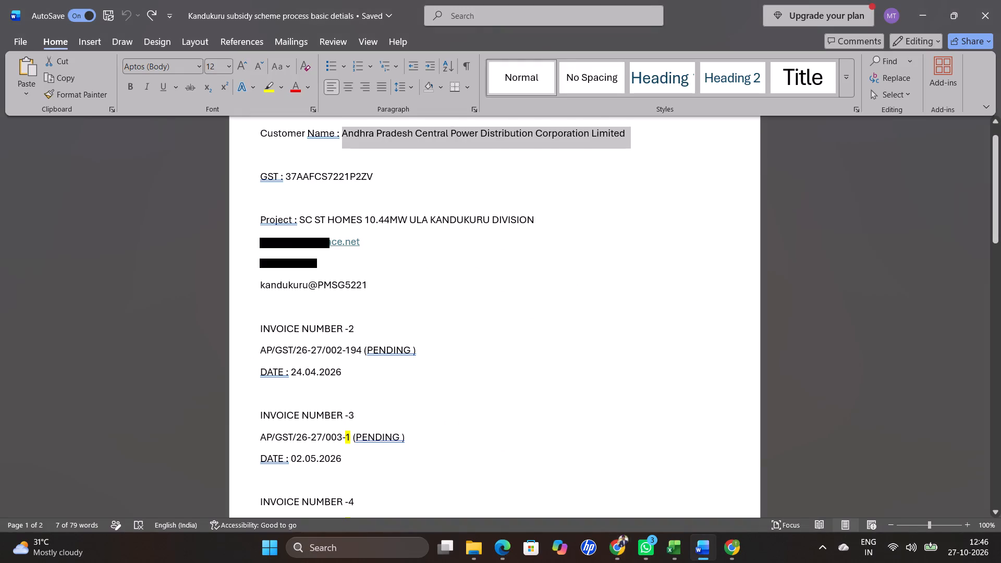
pyautogui.moveTo(252, 260); pyautogui.dragTo(329, 275)
pyautogui.hotkey('ctrl', 'c')
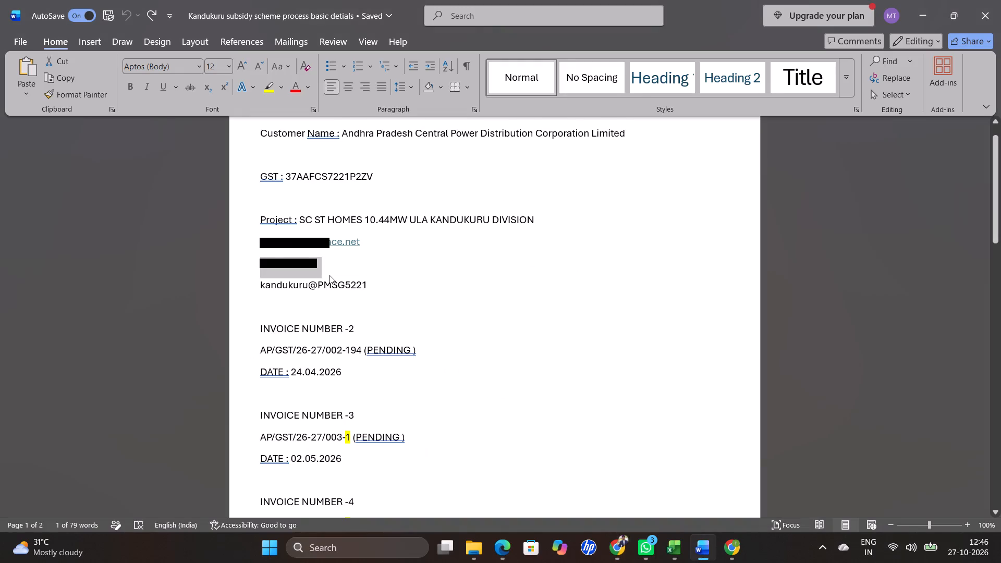
pyautogui.click(630, 482)
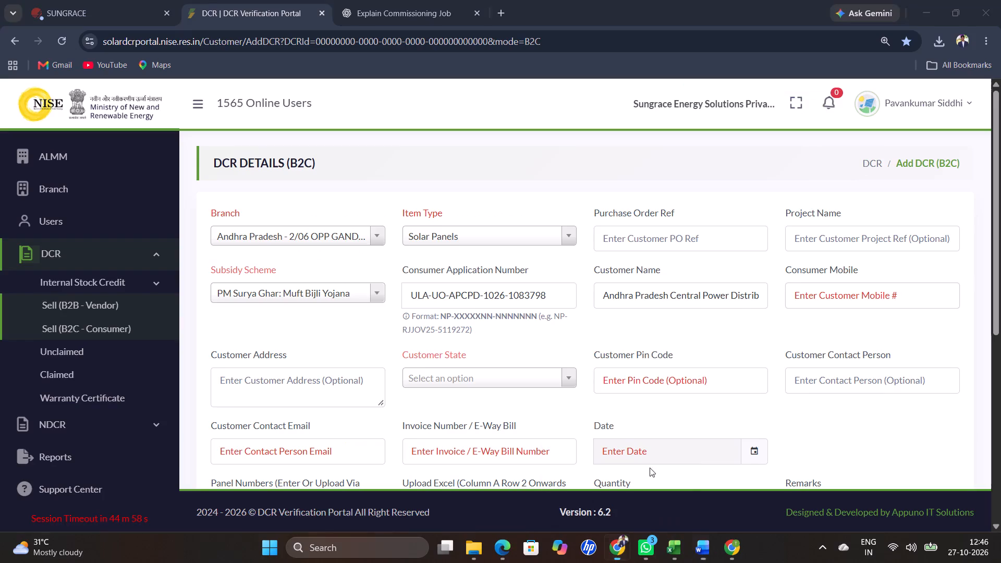
pyautogui.hotkey('ctrl', 'v')
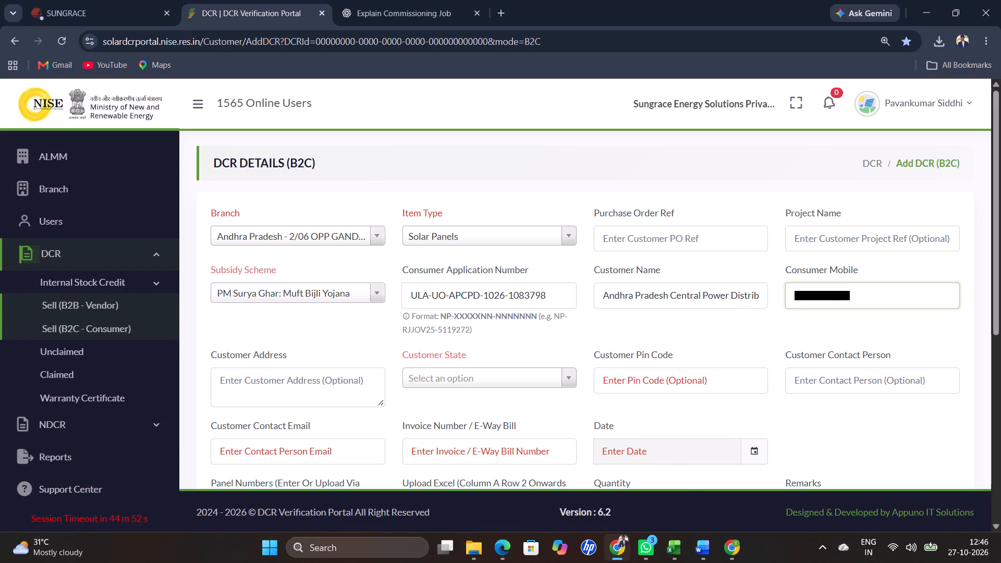
pyautogui.click(866, 227)
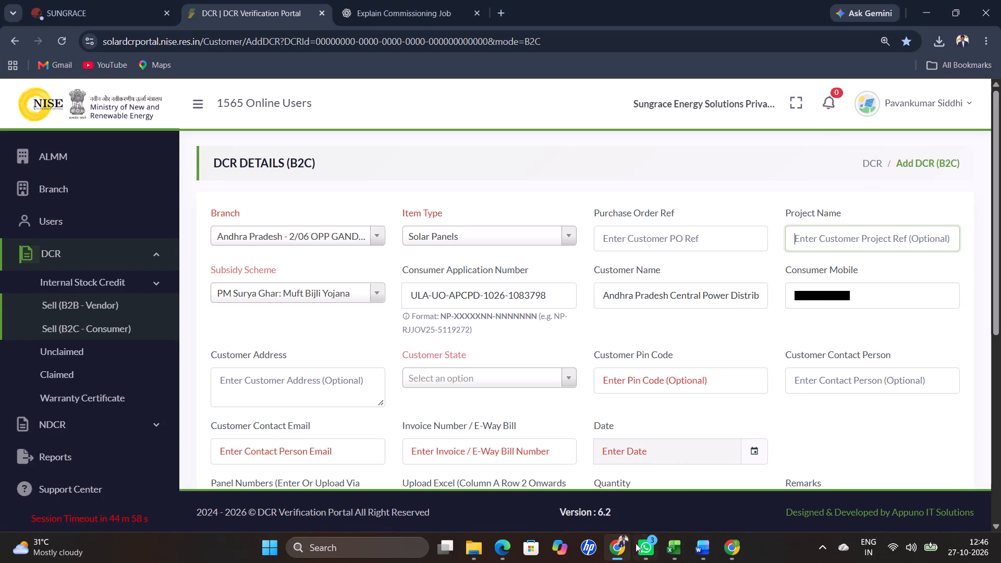
pyautogui.click(701, 493)
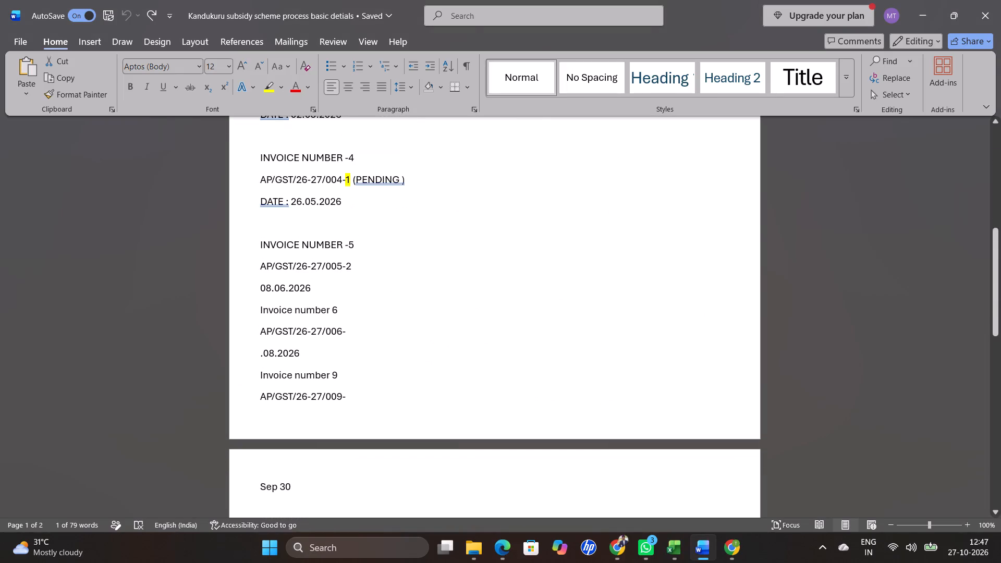
pyautogui.moveTo(351, 396); pyautogui.dragTo(250, 396)
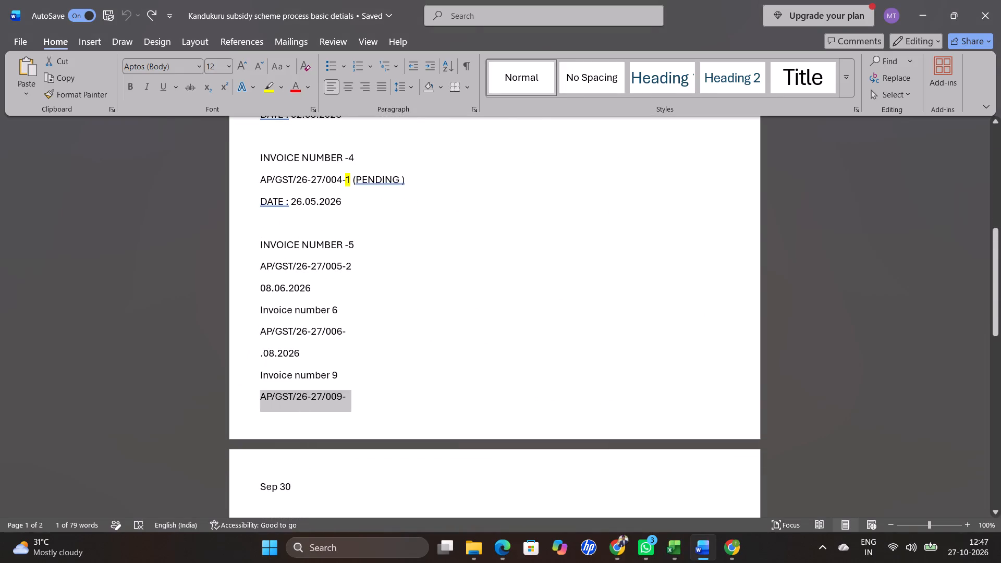
pyautogui.hotkey('ctrl', 'c')
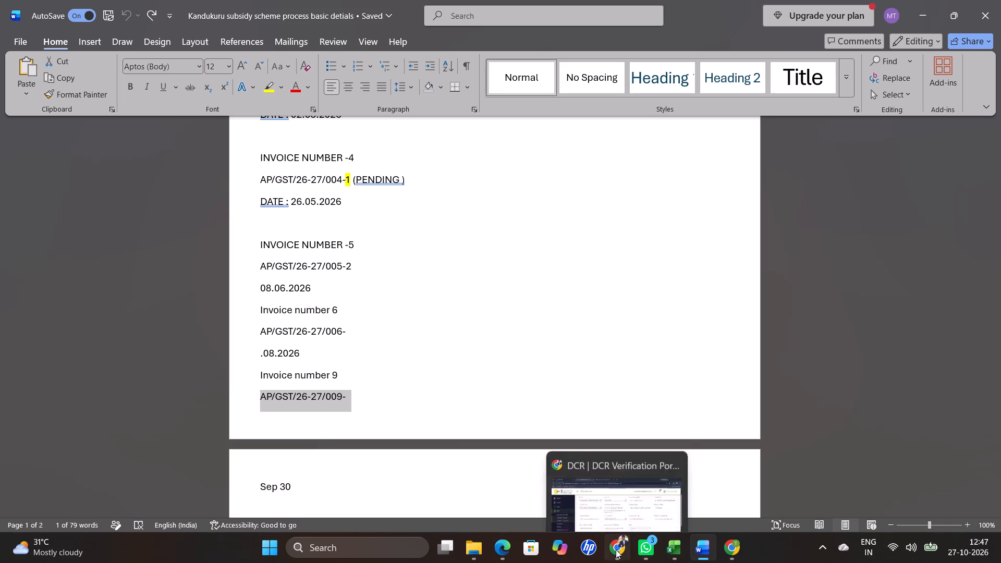
pyautogui.click(613, 495)
pyautogui.hotkey('ctrl', 'v')
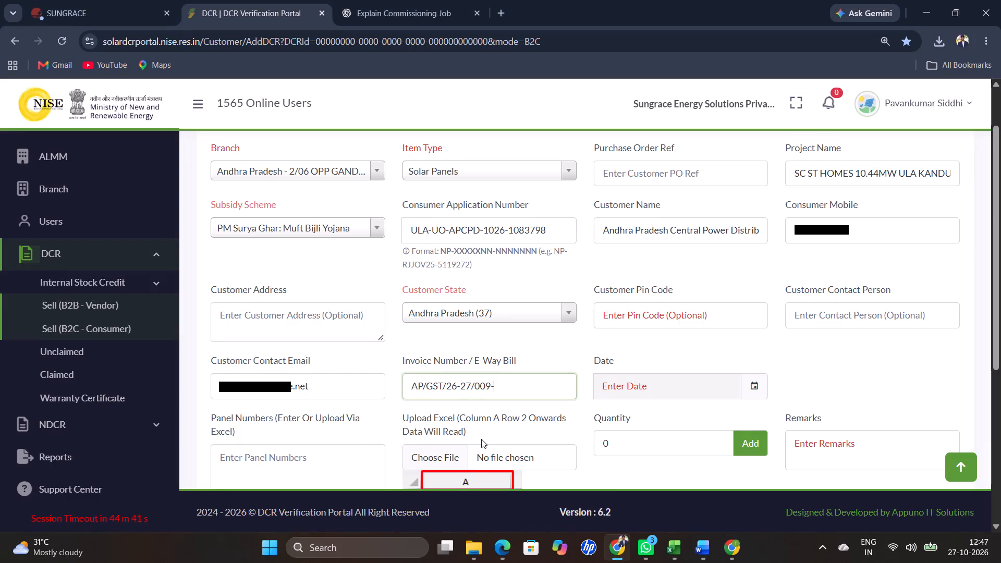
pyautogui.write('214')
# Set the invoice Date to 30-Sep-2026.
pyautogui.click(638, 391)
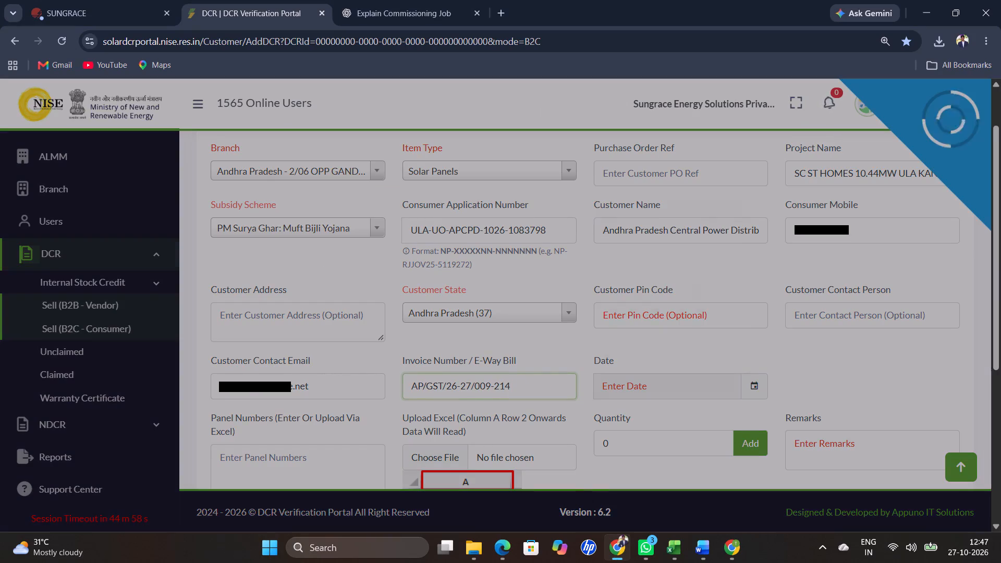
pyautogui.click(611, 208)
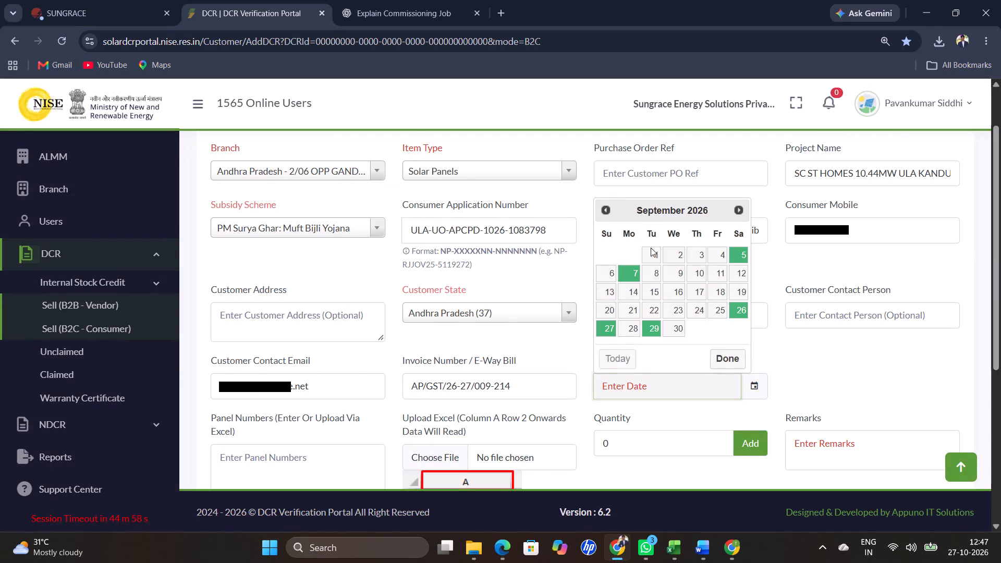
pyautogui.click(676, 325)
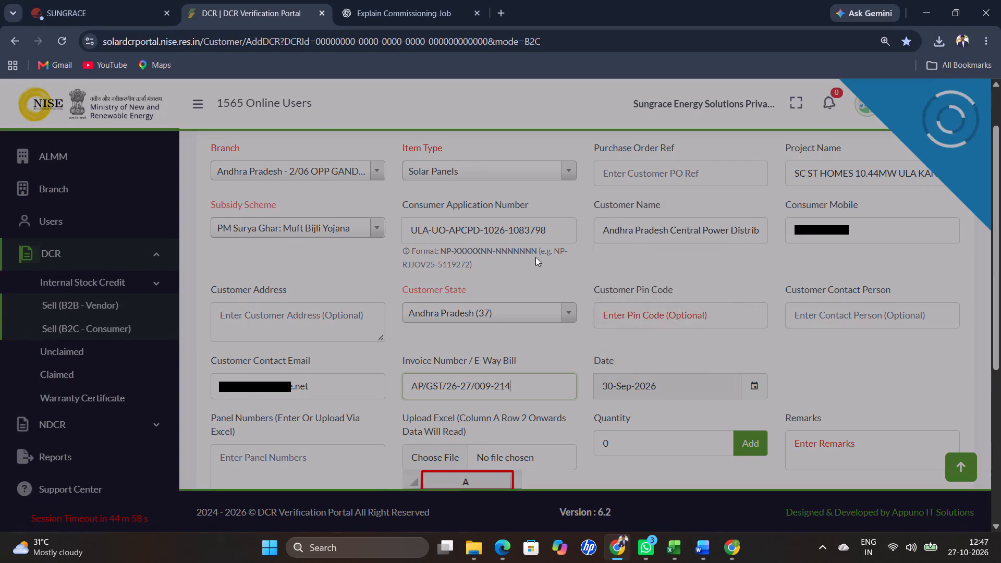
# Copy the panel serial numbers from the SUNGRACE work order's Quick Copy Details into the DCR form's Panel Numbers field.
pyautogui.scroll(-2, 529, 244)
pyautogui.click(294, 366)
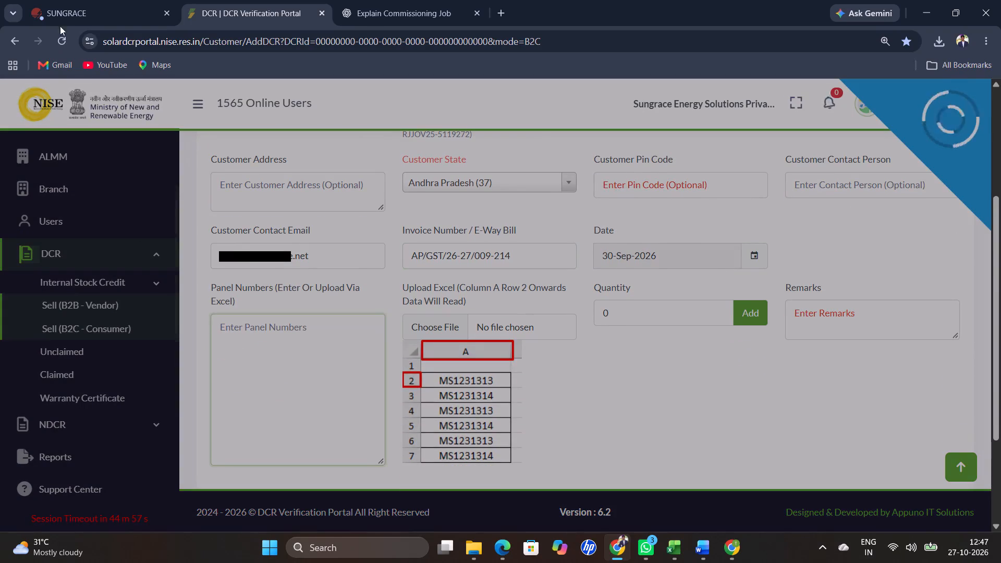
pyautogui.moveTo(96, 0); pyautogui.dragTo(117, 27)
pyautogui.click(610, 120)
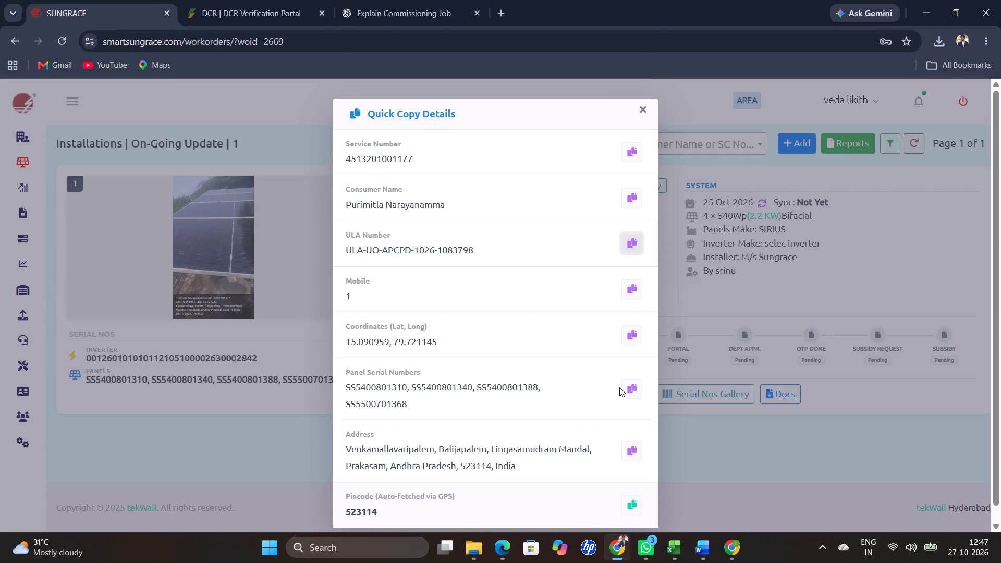
pyautogui.doubleClick(627, 382)
pyautogui.click(254, 0)
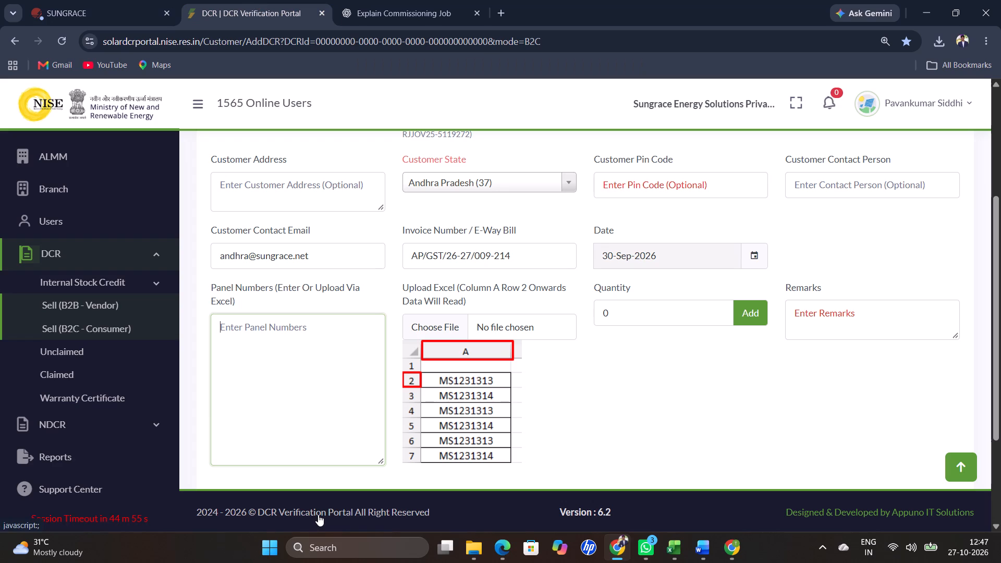
pyautogui.hotkey('ctrl', 'v')
pyautogui.press('Left')
pyautogui.press('Left')
pyautogui.press('Left')
pyautogui.press('Left')
pyautogui.press('Left')
pyautogui.press('Left')
pyautogui.press('Left')
pyautogui.press('Left')
pyautogui.press('Left')
pyautogui.press('Left')
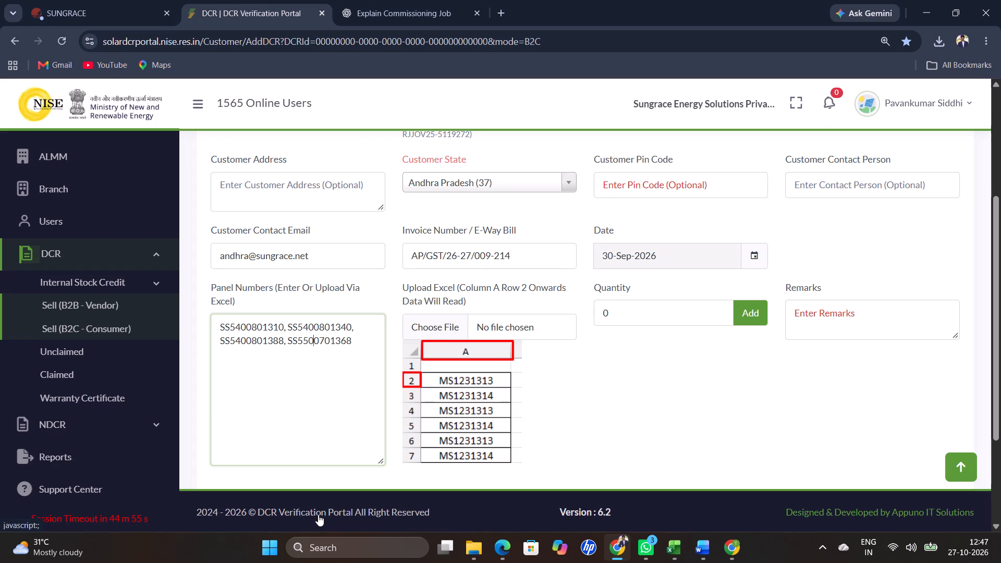
pyautogui.press('Left')
pyautogui.press('Left')
pyautogui.press('BackSpace')
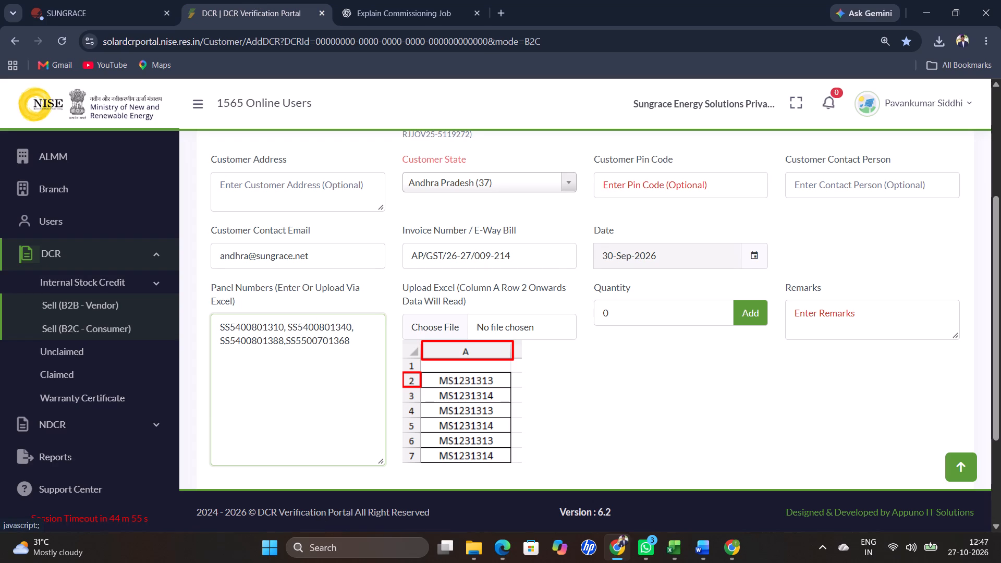
pyautogui.press('BackSpace')
pyautogui.press('Return')
pyautogui.press('Up')
pyautogui.press('Up')
pyautogui.press('Up')
pyautogui.press('Up')
pyautogui.press('Up')
pyautogui.press('Up')
pyautogui.press('Right')
pyautogui.press('Right')
pyautogui.press('Right')
pyautogui.press('Right')
pyautogui.press('Right')
pyautogui.press('Right')
pyautogui.press('Right')
pyautogui.press('Right')
pyautogui.press('Right')
pyautogui.press('Right')
pyautogui.press('Right')
pyautogui.press('Right')
pyautogui.press('Right')
pyautogui.press('Right')
pyautogui.press('Right')
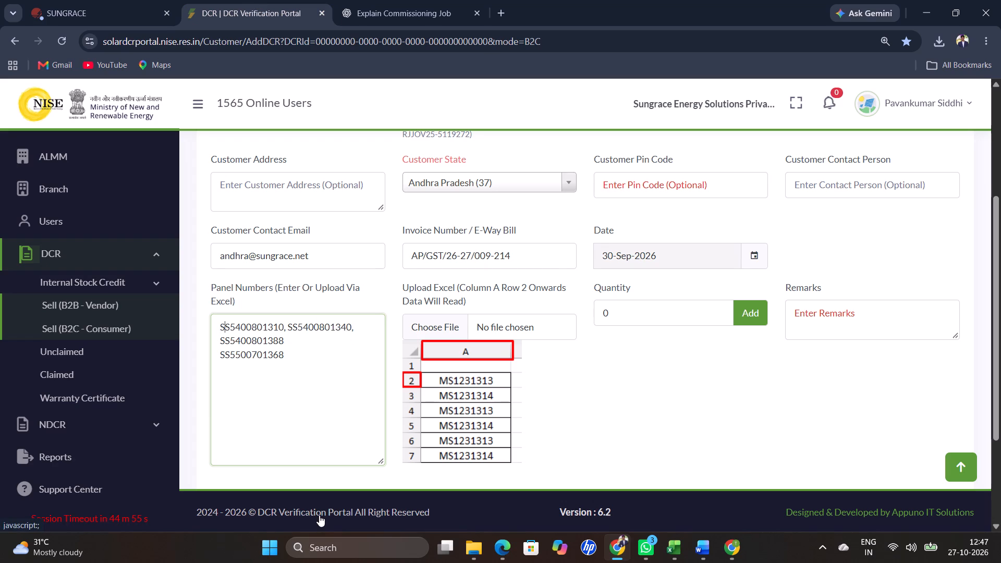
pyautogui.press('Left')
pyautogui.press('BackSpace')
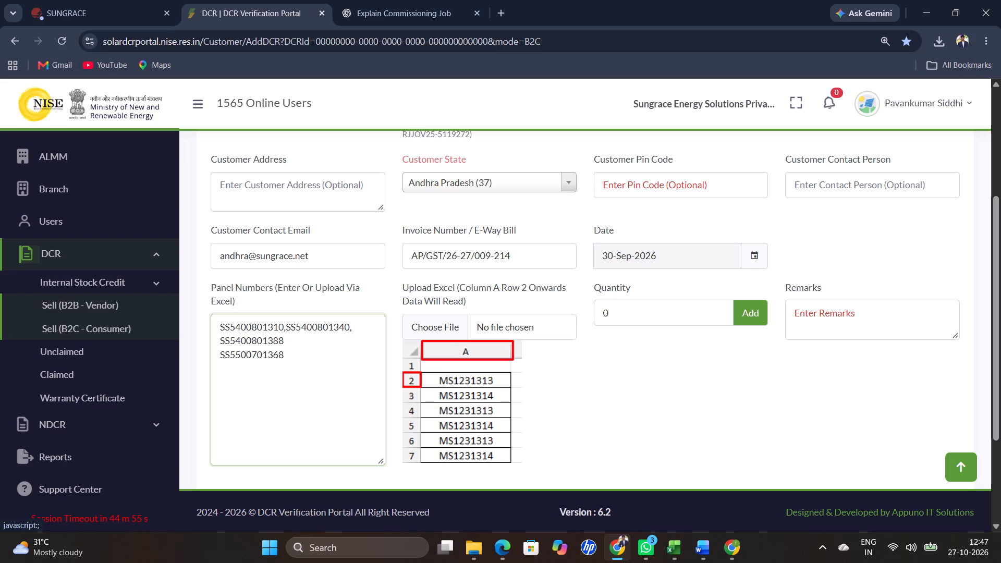
pyautogui.press('BackSpace')
pyautogui.press('Return')
pyautogui.press('Right')
pyautogui.press('Right')
pyautogui.press('Right')
pyautogui.press('Right')
pyautogui.press('Right')
pyautogui.press('Right')
pyautogui.press('Right')
pyautogui.press('Right')
pyautogui.press('Right')
pyautogui.press('Right')
pyautogui.press('Right')
pyautogui.press('Right')
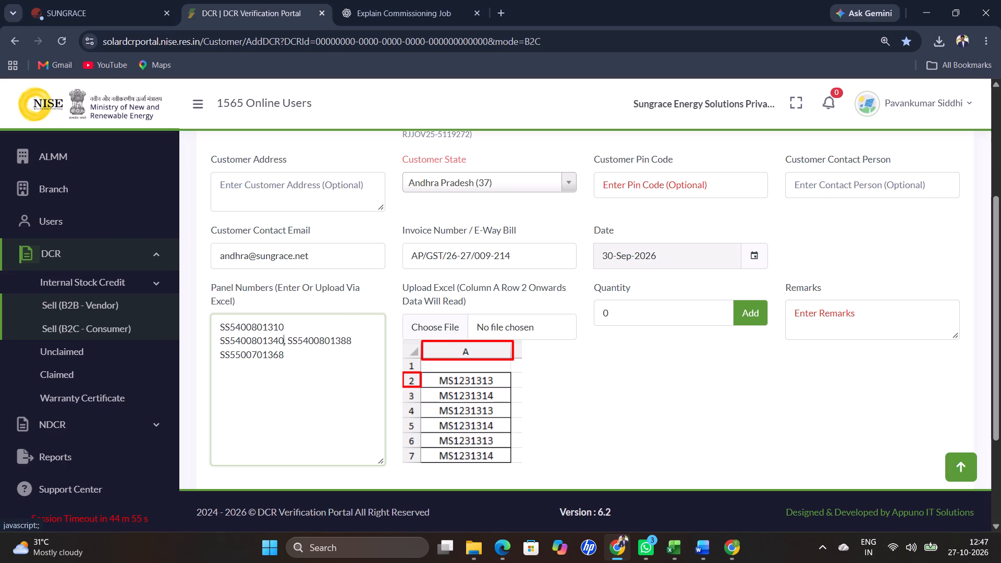
pyautogui.press('Right')
pyautogui.press('Right')
pyautogui.press('BackSpace')
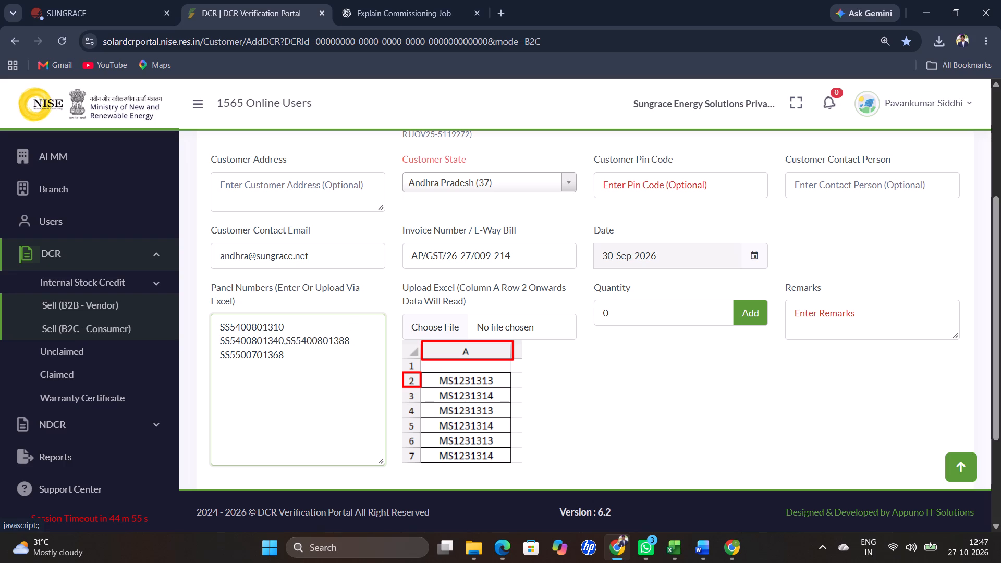
pyautogui.press('BackSpace')
pyautogui.press('Return')
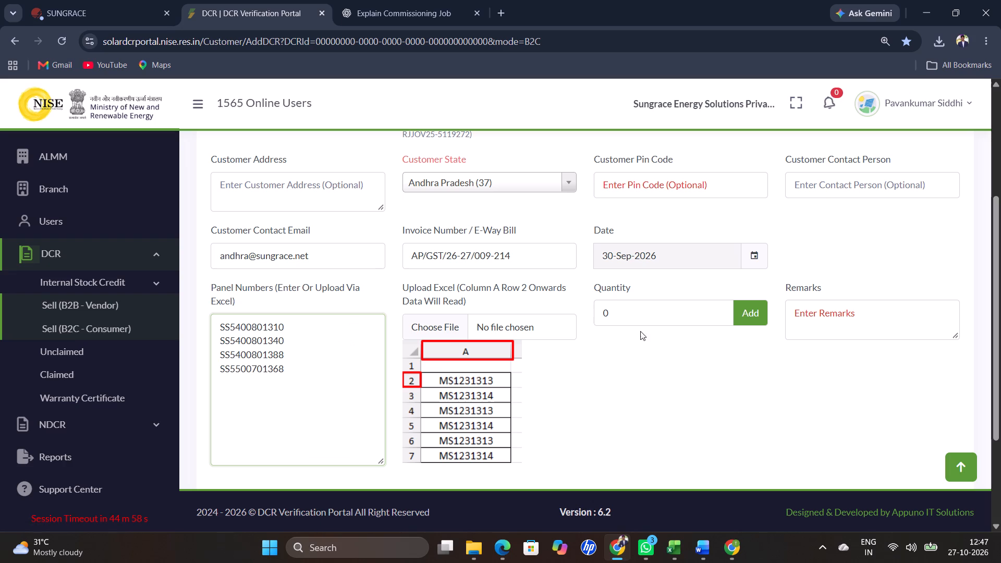
# Set the Quantity to 4 and add the entered panels to the DCR form.
pyautogui.click(635, 319)
pyautogui.scroll(5, 635, 319)
pyautogui.scroll(-1, 635, 319)
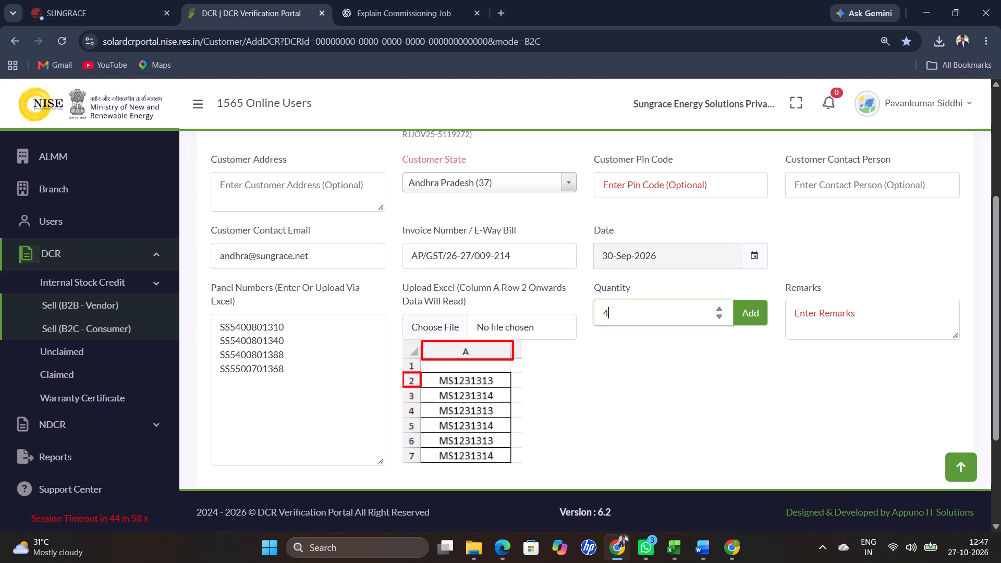
pyautogui.click(762, 311)
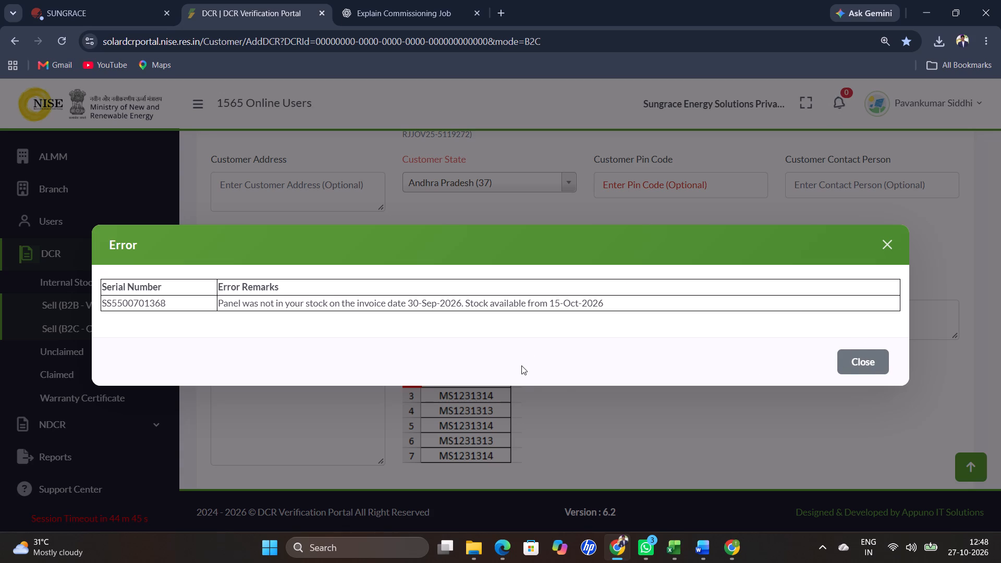
pyautogui.hotkey('alt', 'shift', 's')
pyautogui.press('shift+super+s')
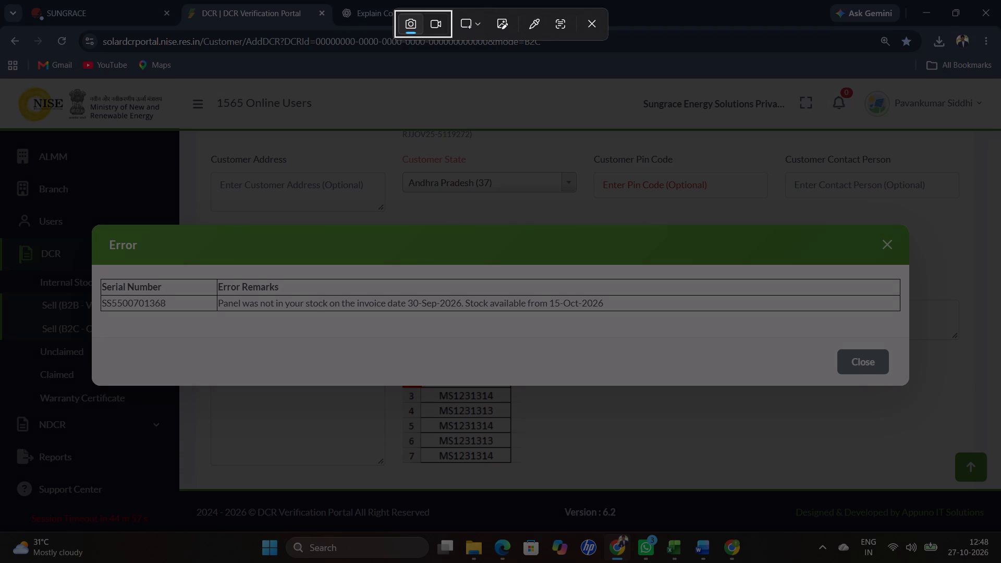
pyautogui.moveTo(94, 212); pyautogui.dragTo(938, 431)
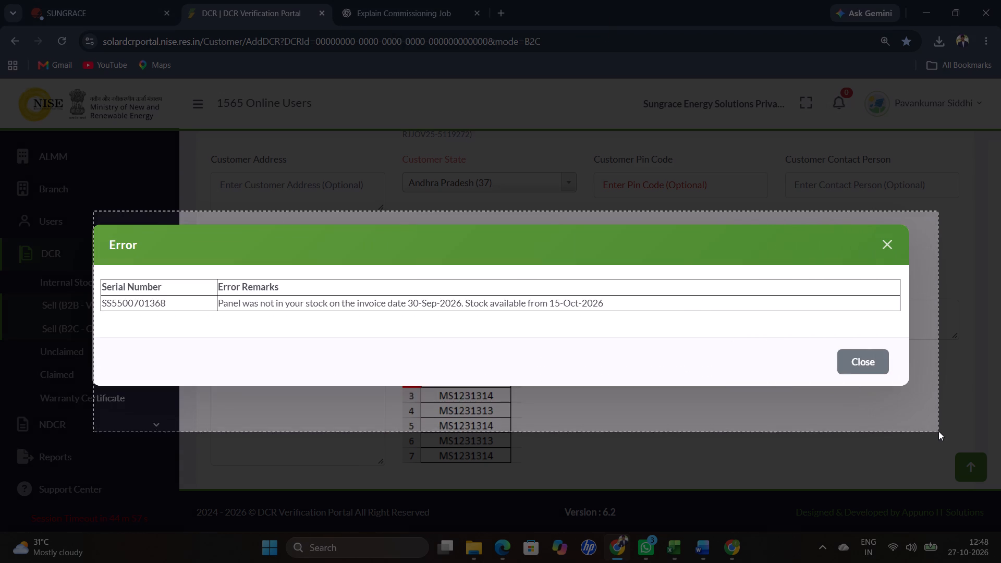
pyautogui.moveTo(938, 431); pyautogui.dragTo(939, 431)
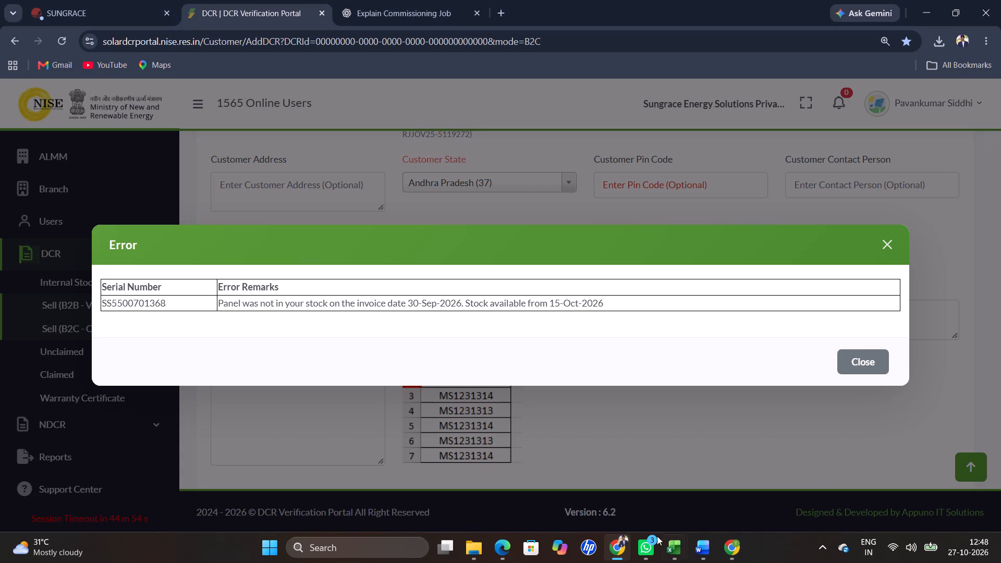
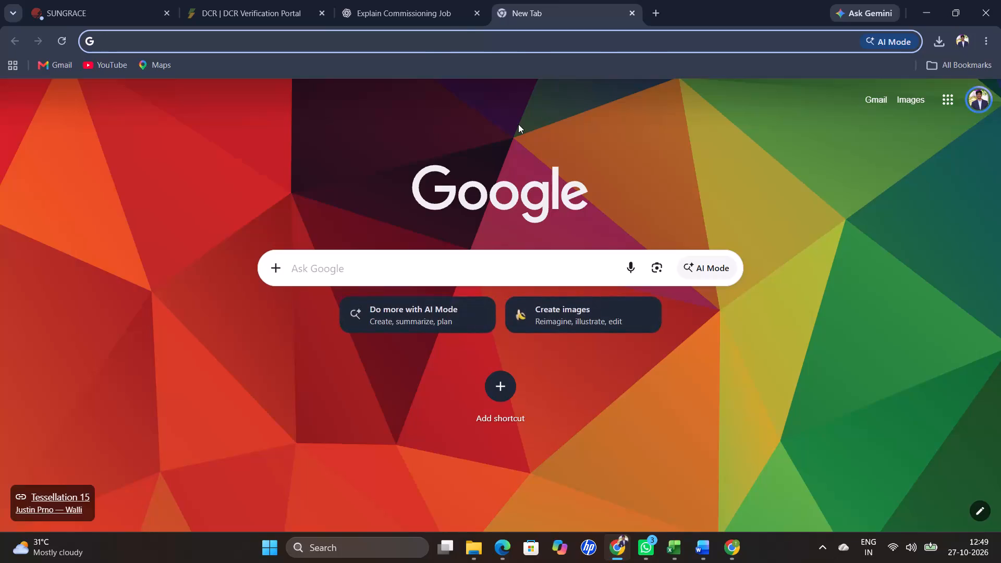
# Look up "know meaning in telugu" on Google, then close the search tab to return to the DCR portal.
pyautogui.press('k')
pyautogui.write('now')
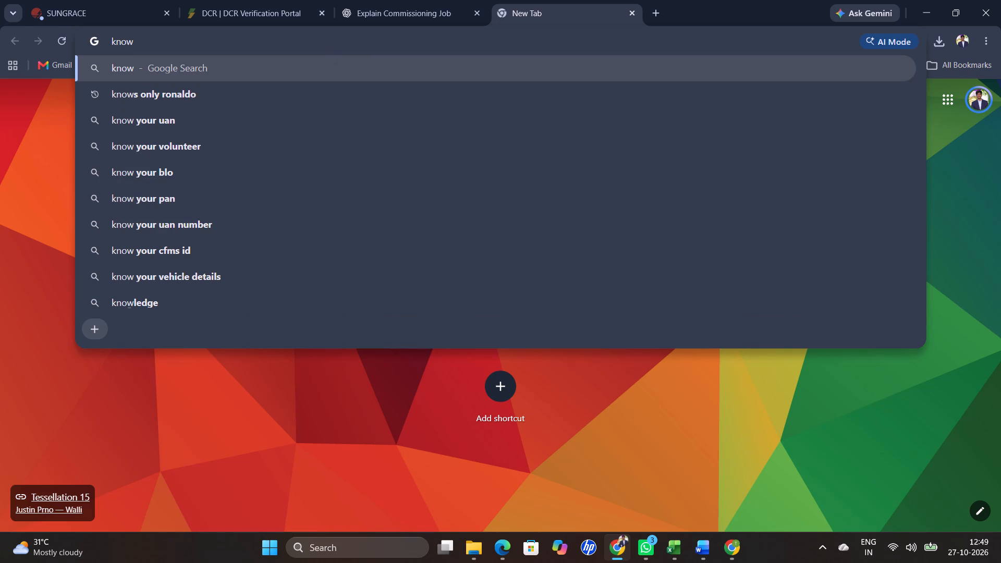
pyautogui.press('space')
pyautogui.write('mea')
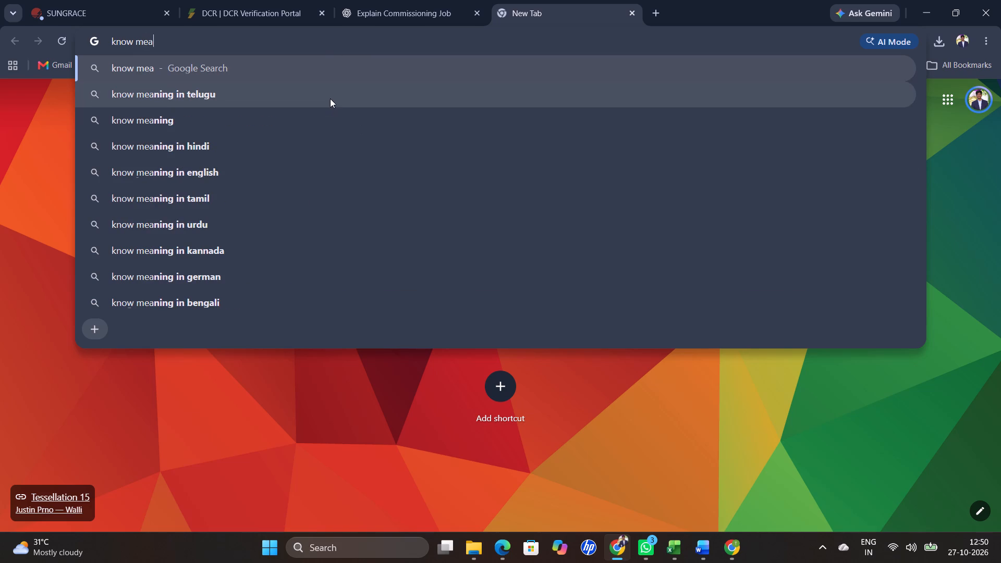
pyautogui.click(330, 99)
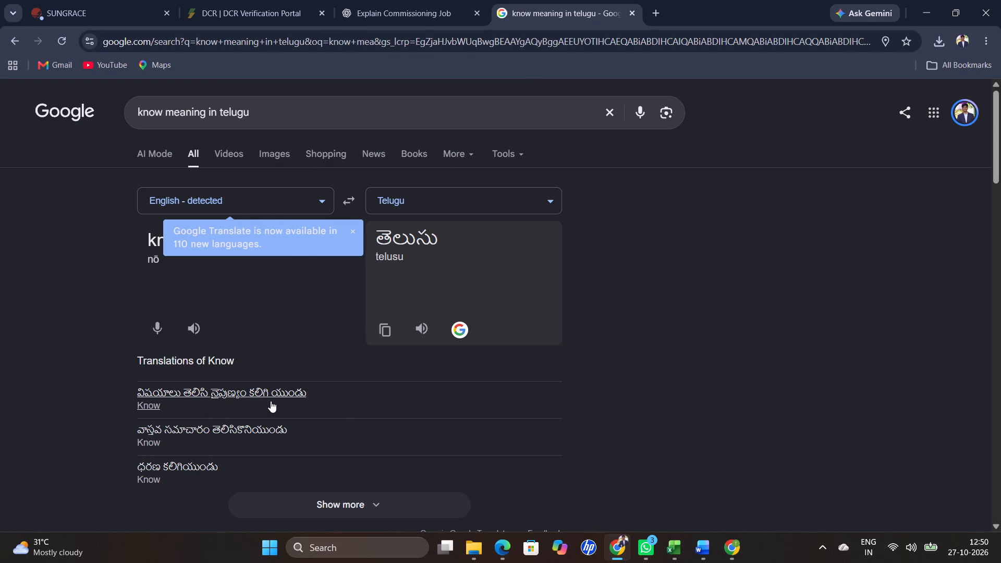
pyautogui.click(626, 8)
pyautogui.click(633, 14)
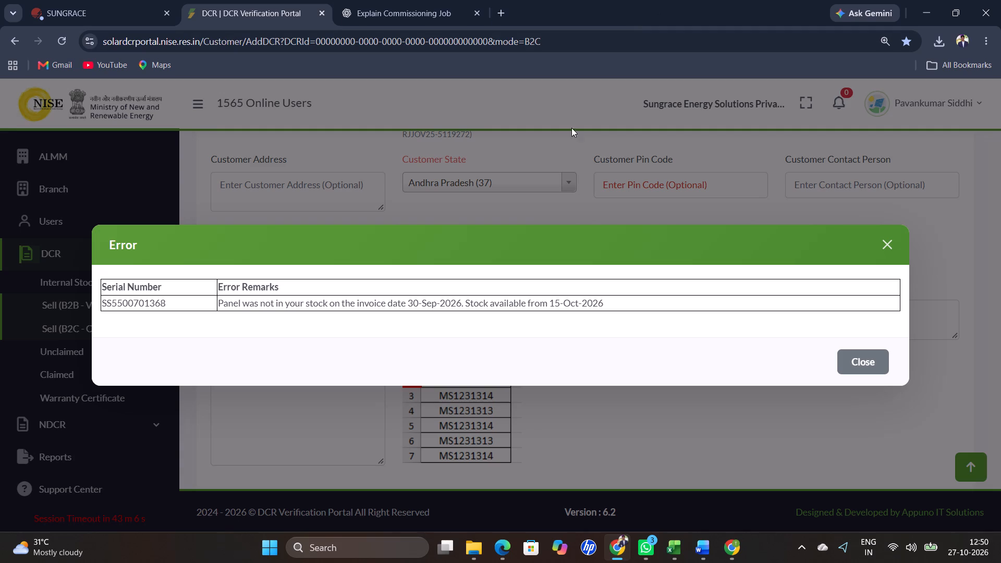
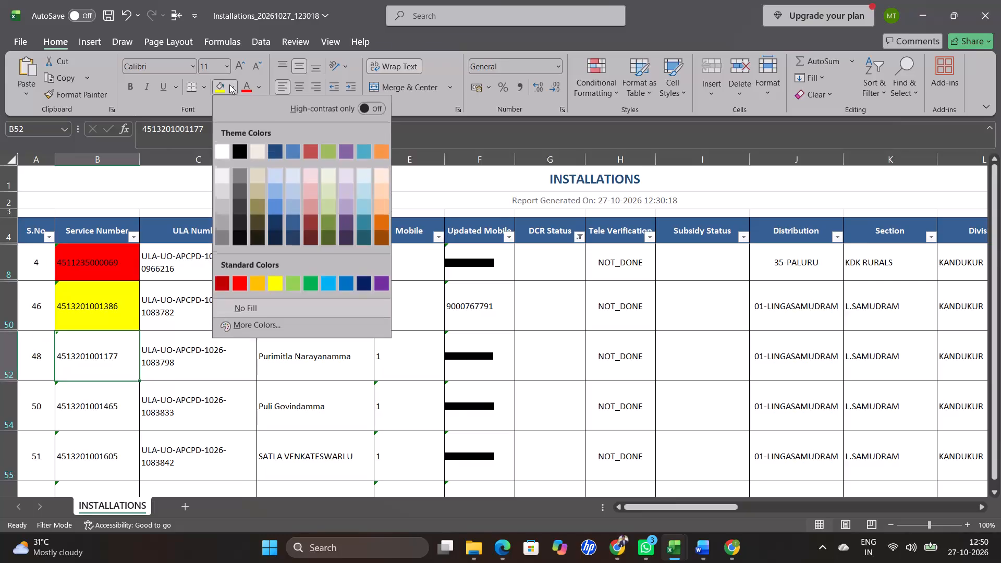
# Fill the service number cell of S.No 48 with the standard orange colour.
pyautogui.click(261, 285)
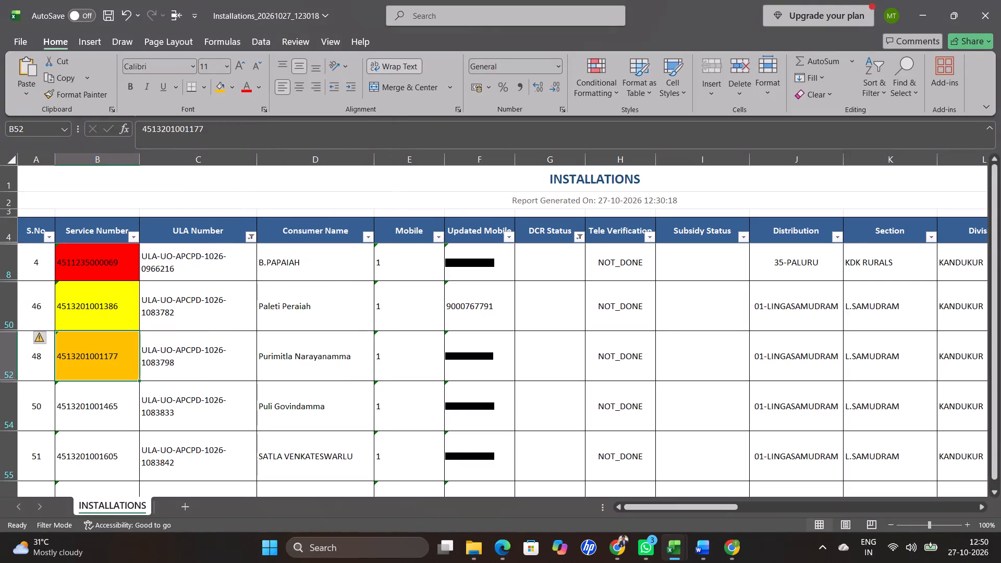
# Copy the service number at S.No 50, dismiss the DCR portal error, and find the matching work order in SUNGRACE.
pyautogui.press('Down')
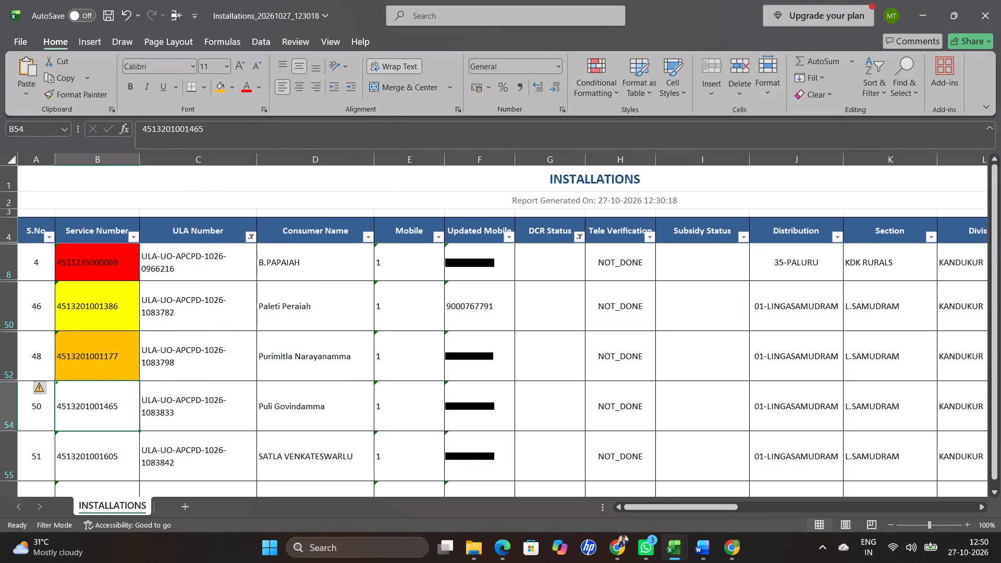
pyautogui.hotkey('ctrl', 'c')
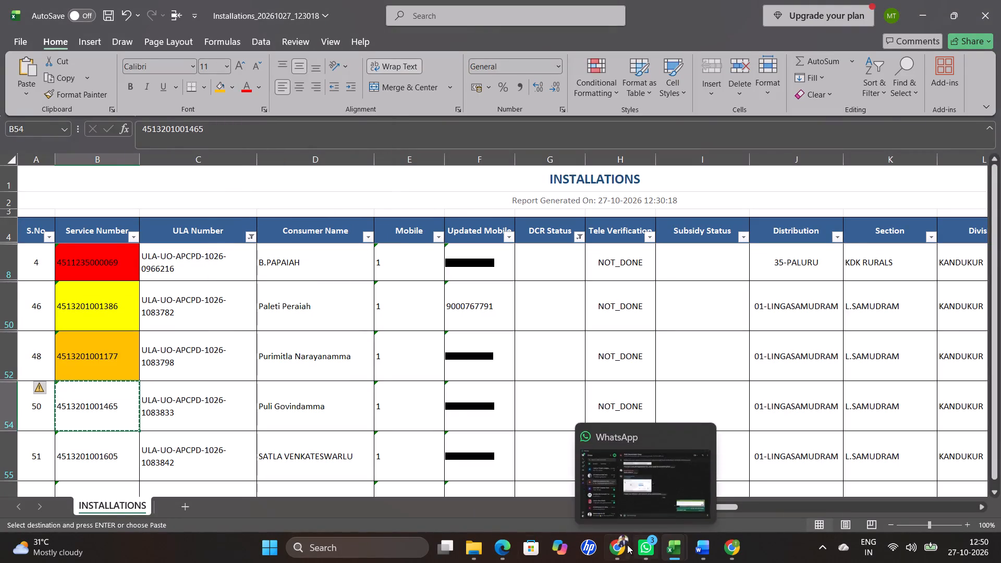
pyautogui.click(620, 512)
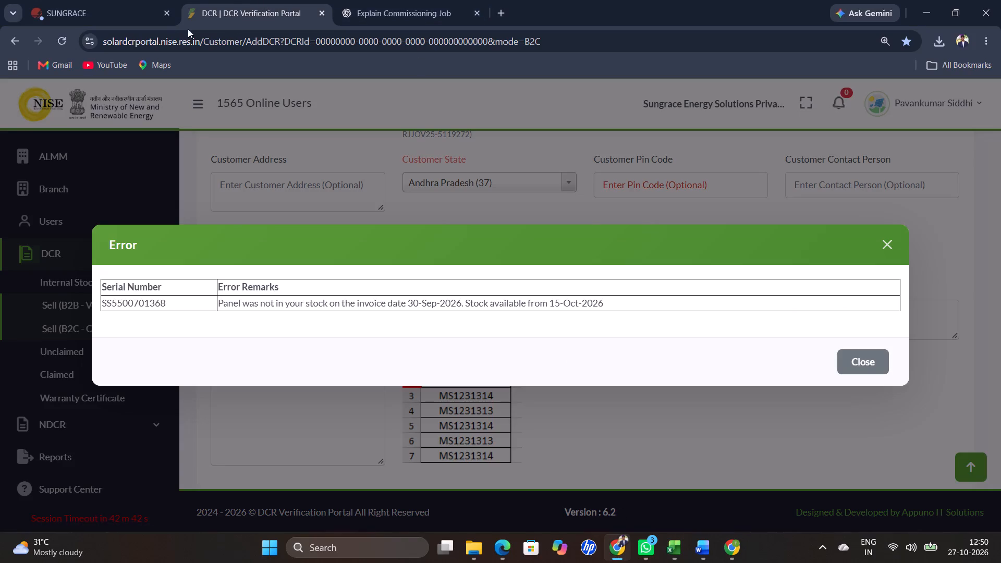
pyautogui.click(890, 241)
pyautogui.moveTo(99, 5); pyautogui.dragTo(102, 10)
pyautogui.click(622, 136)
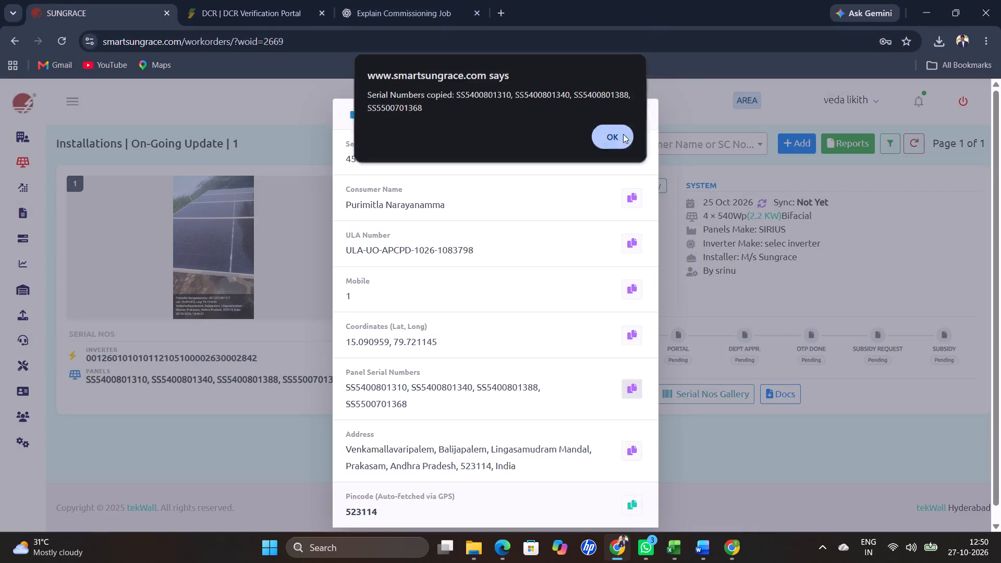
pyautogui.click(643, 102)
pyautogui.click(649, 143)
pyautogui.hotkey('ctrl', 'v')
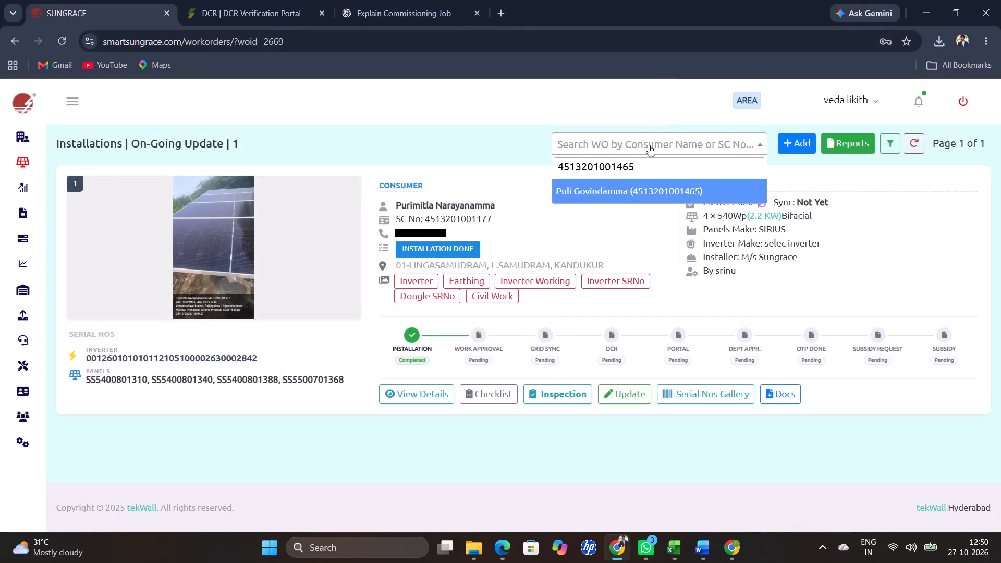
pyautogui.press('Return')
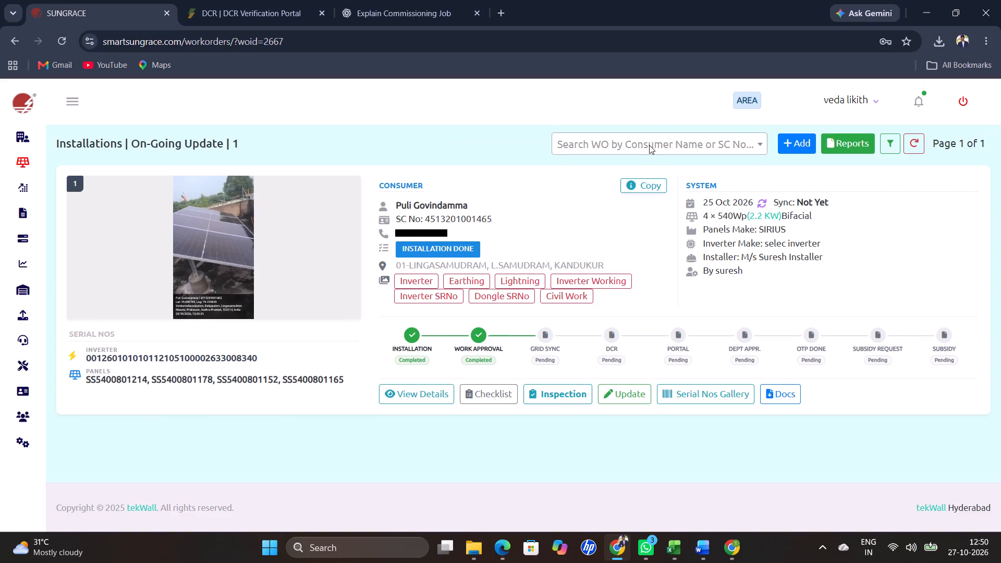
# Copy the ULA number from the work order's details and use it to replace the Consumer Application Number in the DCR form.
pyautogui.click(659, 187)
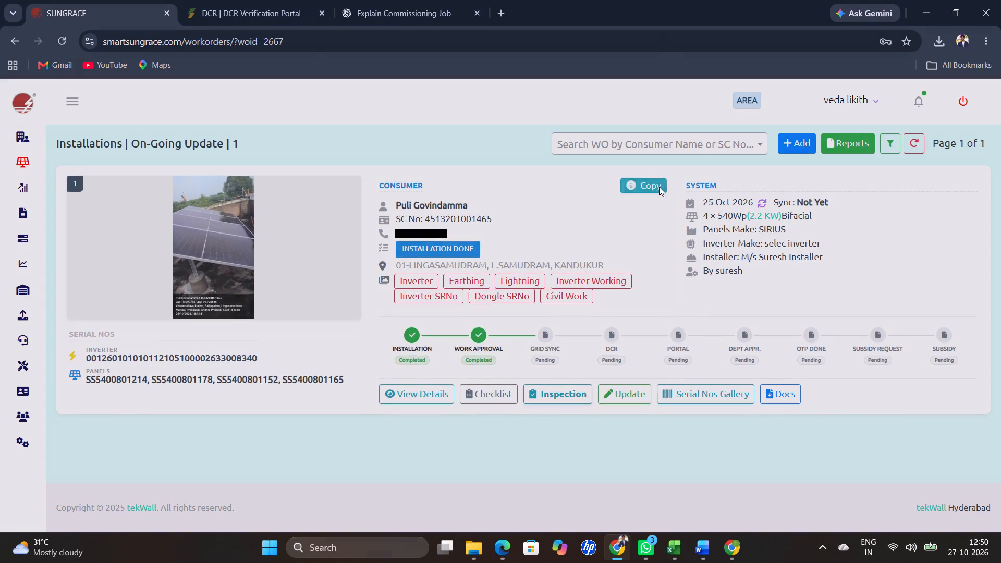
pyautogui.click(638, 241)
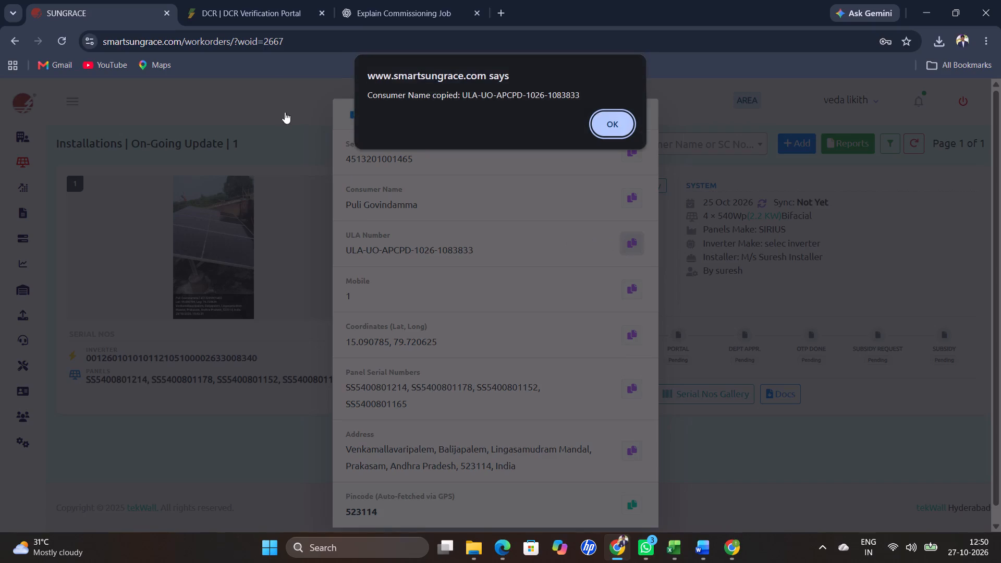
pyautogui.moveTo(273, 0); pyautogui.dragTo(275, 7)
pyautogui.scroll(3, 581, 265)
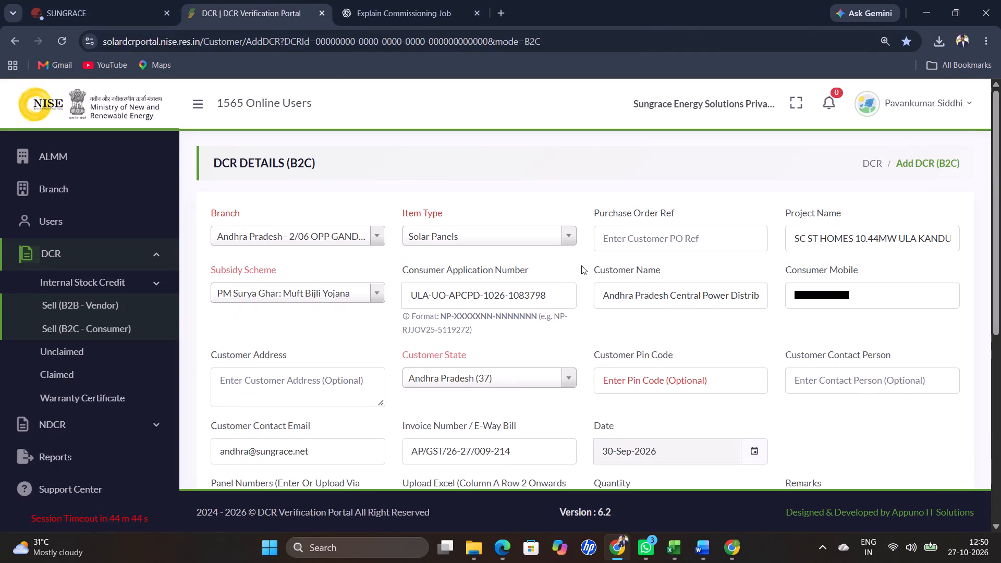
pyautogui.click(554, 301)
pyautogui.press('BackSpace')
pyautogui.press('BackSpace')
pyautogui.press('BackSpace')
pyautogui.press('BackSpace')
pyautogui.press('BackSpace')
pyautogui.press('BackSpace')
pyautogui.press('BackSpace')
pyautogui.press('BackSpace')
pyautogui.press('BackSpace')
pyautogui.press('BackSpace')
pyautogui.press('BackSpace')
pyautogui.press('BackSpace')
pyautogui.press('BackSpace')
pyautogui.press('BackSpace')
pyautogui.press('BackSpace')
pyautogui.press('BackSpace')
pyautogui.press('BackSpace')
pyautogui.press('BackSpace')
pyautogui.press('BackSpace')
pyautogui.press('BackSpace')
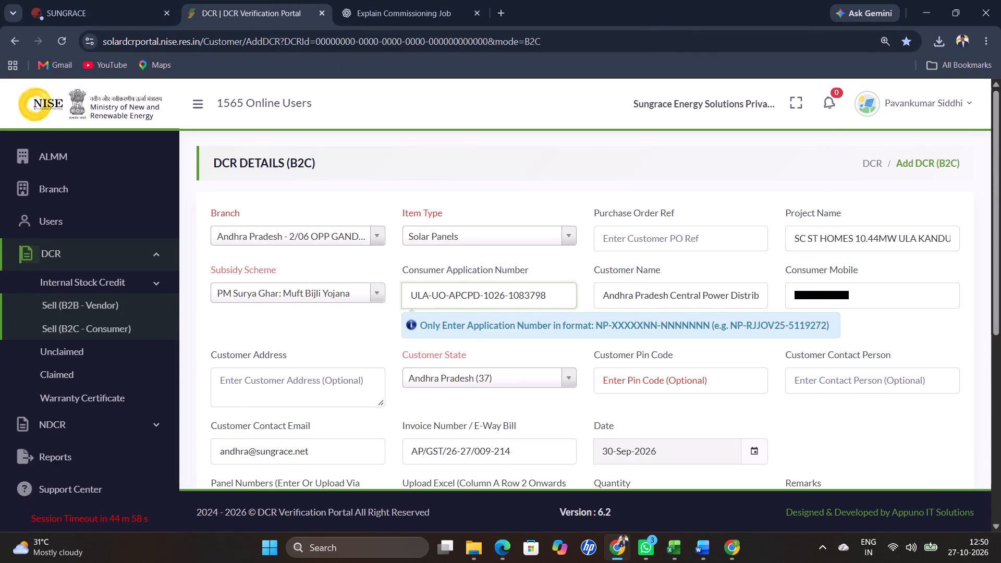
pyautogui.hotkey('ctrl', 'v')
pyautogui.scroll(-2, 546, 302)
pyautogui.click(306, 435)
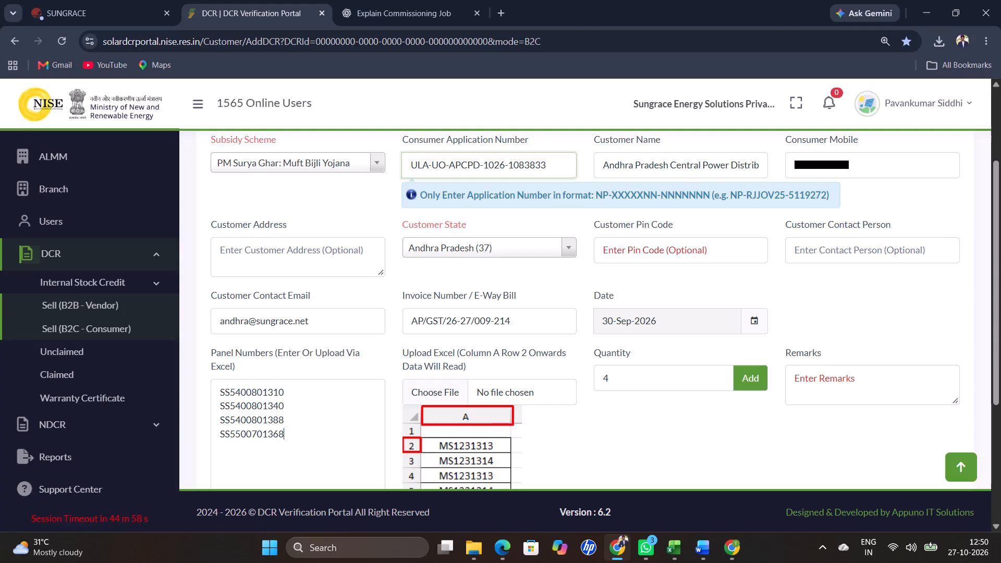
pyautogui.press('BackSpace')
pyautogui.press('BackSpace')
pyautogui.press('BackSpace')
pyautogui.press('BackSpace')
pyautogui.press('BackSpace')
pyautogui.press('BackSpace')
pyautogui.press('BackSpace')
pyautogui.press('BackSpace')
pyautogui.press('BackSpace')
pyautogui.press('BackSpace')
pyautogui.press('BackSpace')
pyautogui.press('BackSpace')
pyautogui.press('BackSpace')
pyautogui.press('BackSpace')
pyautogui.press('BackSpace')
pyautogui.press('BackSpace')
pyautogui.press('BackSpace')
pyautogui.press('BackSpace')
pyautogui.press('BackSpace')
pyautogui.press('BackSpace')
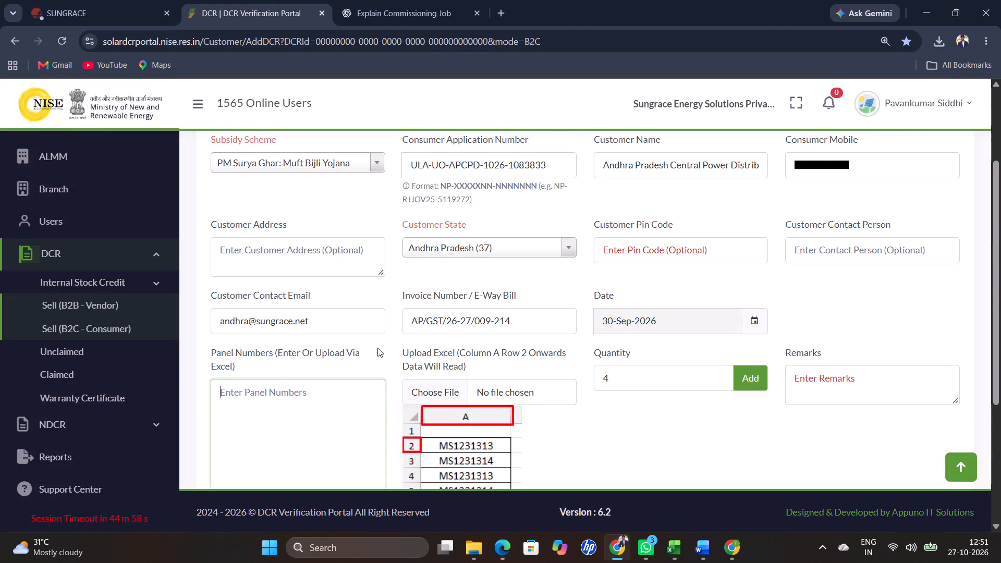
pyautogui.click(111, 1)
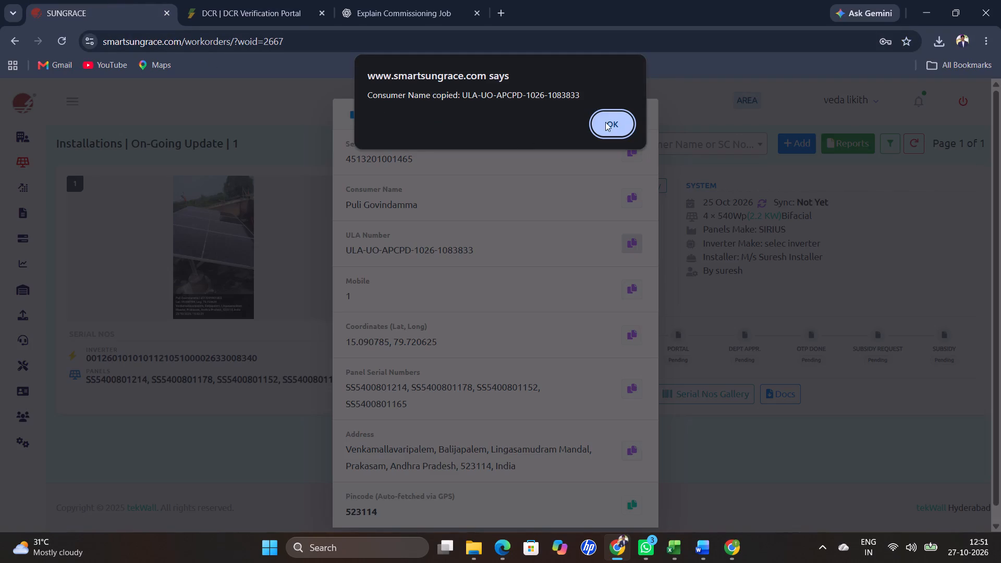
pyautogui.click(610, 122)
pyautogui.click(631, 395)
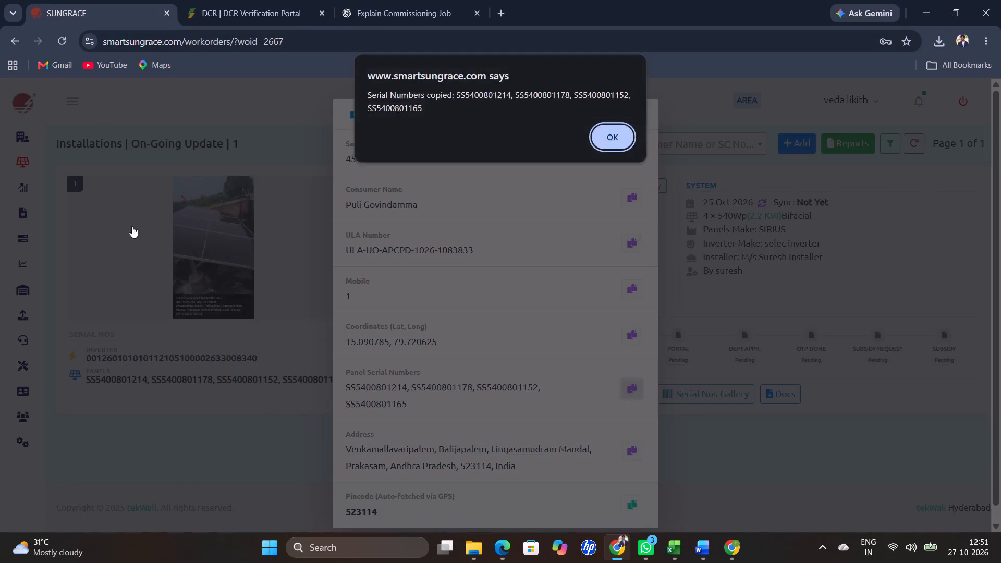
pyautogui.moveTo(253, 0); pyautogui.dragTo(255, 6)
pyautogui.click(312, 422)
pyautogui.hotkey('ctrl', 'v')
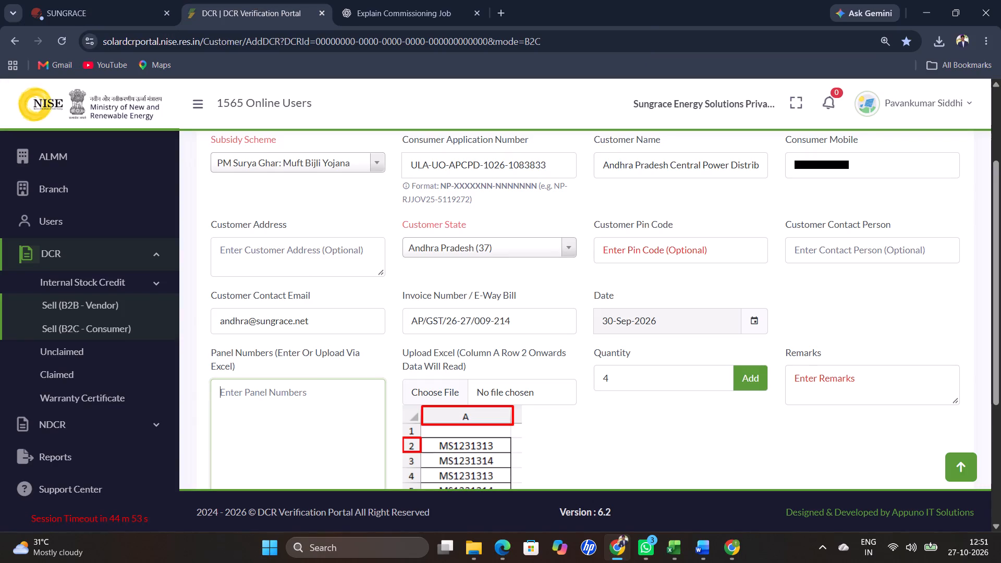
# Split the pasted panel serial numbers onto separate lines, removing the commas and spaces between them.
pyautogui.press('Left')
pyautogui.press('Left')
pyautogui.press('Left')
pyautogui.press('Left')
pyautogui.press('Left')
pyautogui.press('Left')
pyautogui.press('Left')
pyautogui.press('Left')
pyautogui.press('Left')
pyautogui.press('Left')
pyautogui.press('Left')
pyautogui.press('Left')
pyautogui.press('Left')
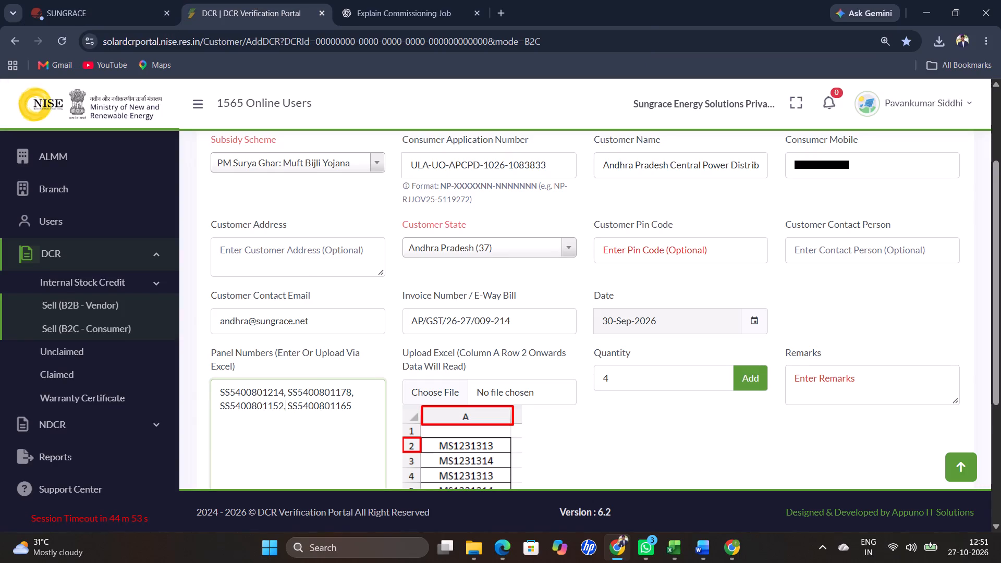
pyautogui.press('Right')
pyautogui.press('BackSpace')
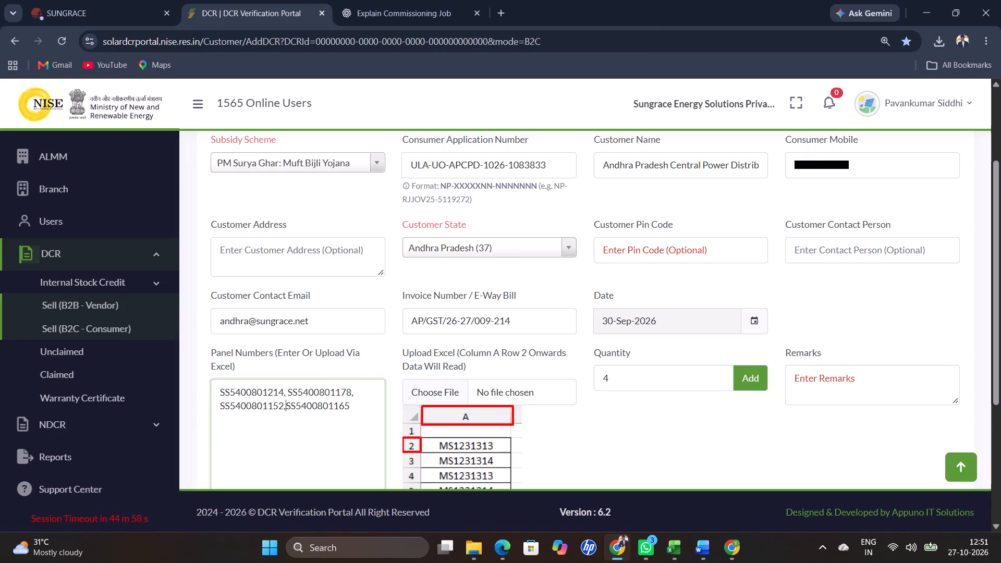
pyautogui.press('BackSpace')
pyautogui.press('Return')
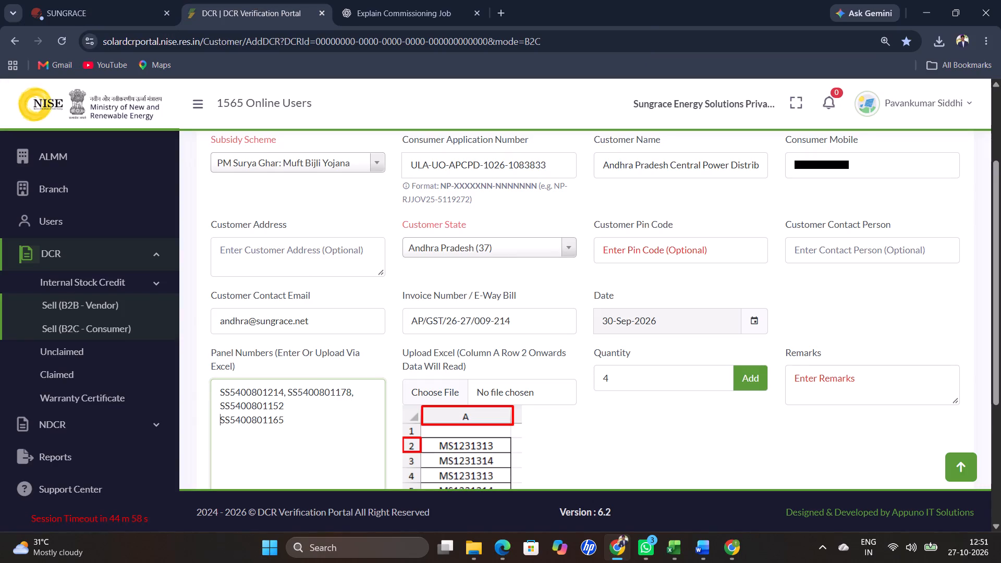
pyautogui.press('Up')
pyautogui.press('Up')
pyautogui.press('Up')
pyautogui.press('Up')
pyautogui.press('Right')
pyautogui.press('Right')
pyautogui.press('Right')
pyautogui.press('Right')
pyautogui.press('Right')
pyautogui.press('Right')
pyautogui.press('Right')
pyautogui.press('Right')
pyautogui.press('Right')
pyautogui.press('Right')
pyautogui.press('Right')
pyautogui.press('Right')
pyautogui.press('Right')
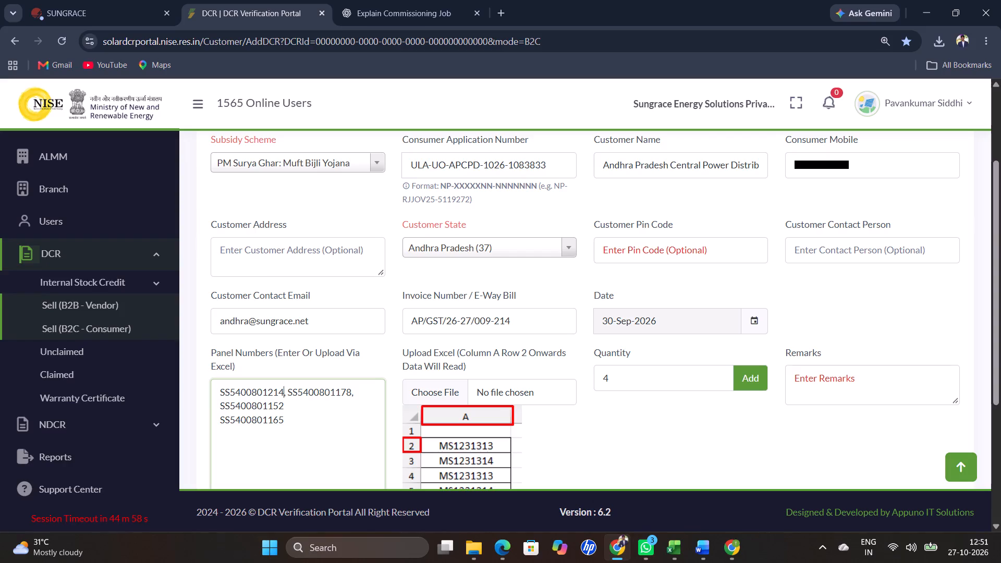
pyautogui.press('Right')
pyautogui.press('BackSpace')
pyautogui.press('BackSpace')
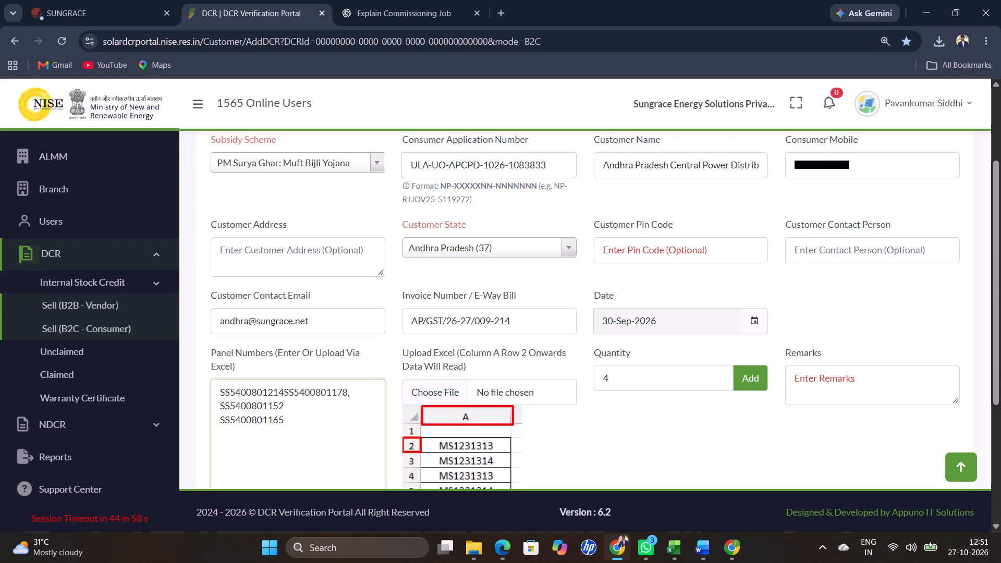
pyautogui.press('Return')
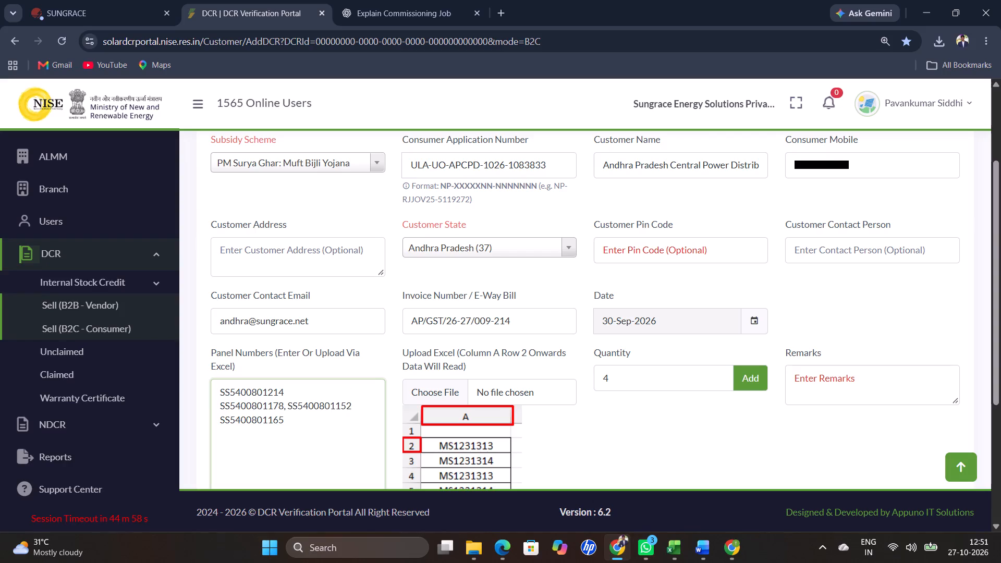
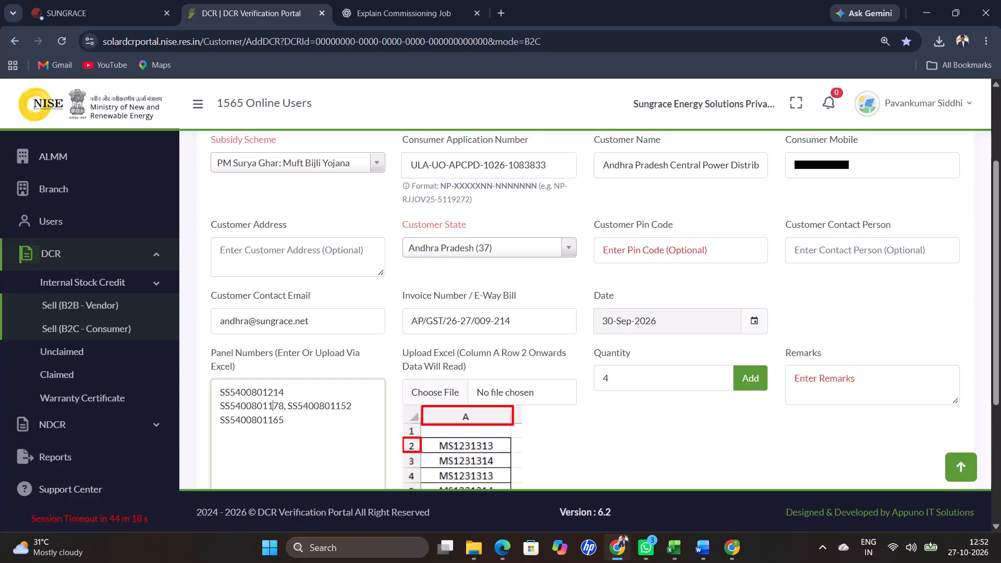
pyautogui.press('Right')
pyautogui.press('BackSpace')
pyautogui.press('BackSpace')
pyautogui.press('Return')
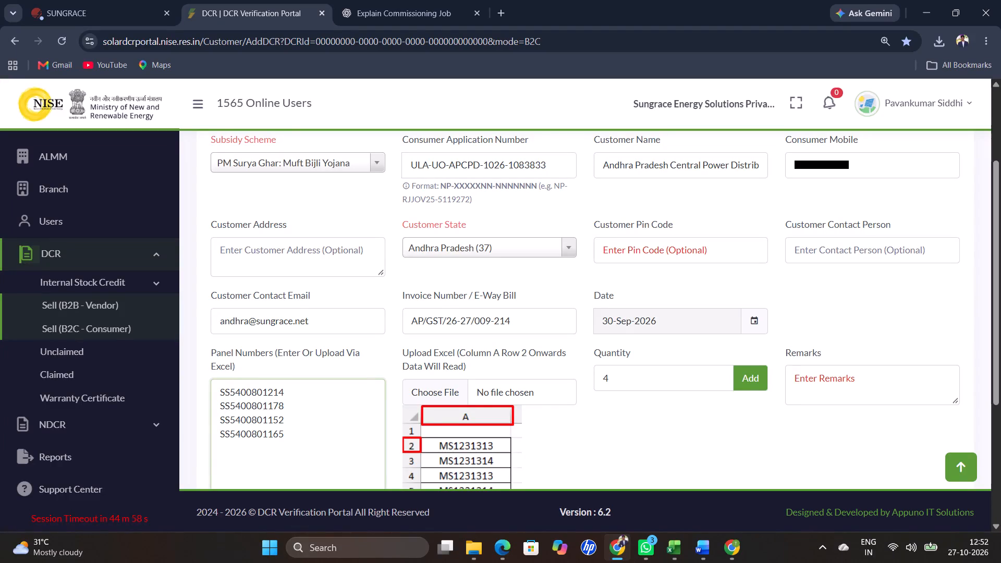
pyautogui.click(756, 387)
# Copy the consumer's address from the SUNGRACE work order into the DCR form's Remarks.
pyautogui.click(831, 391)
pyautogui.click(68, 0)
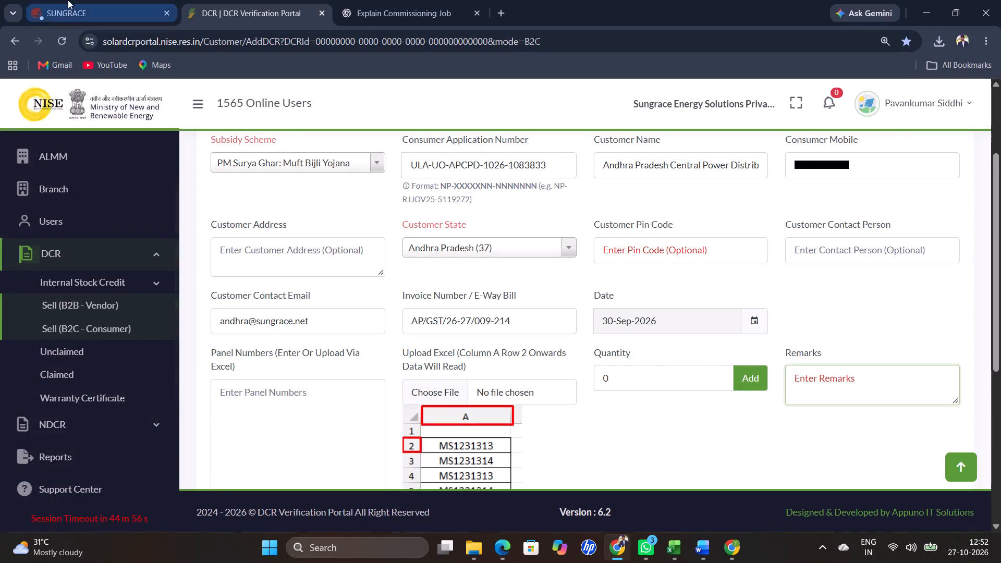
pyautogui.click(624, 135)
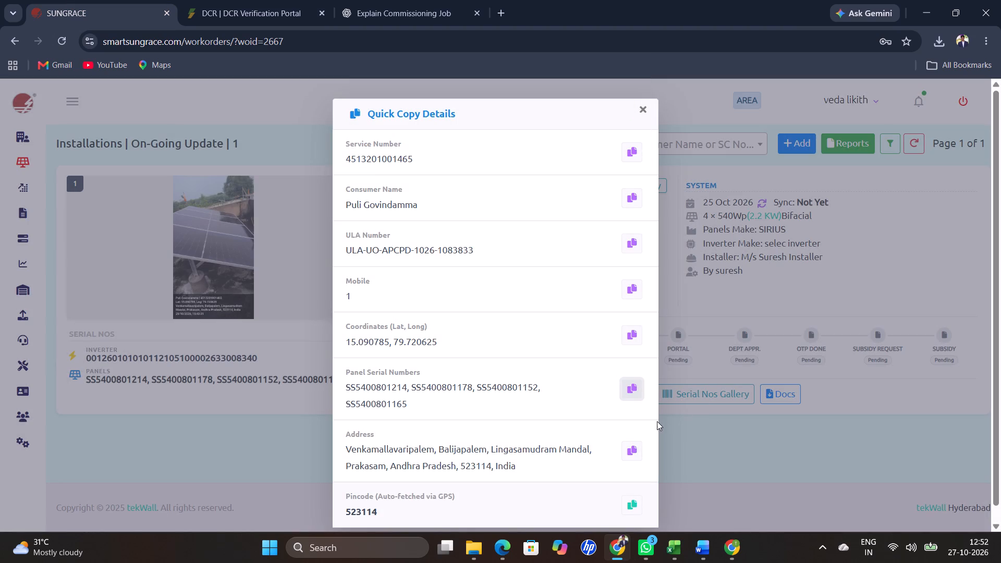
pyautogui.click(637, 454)
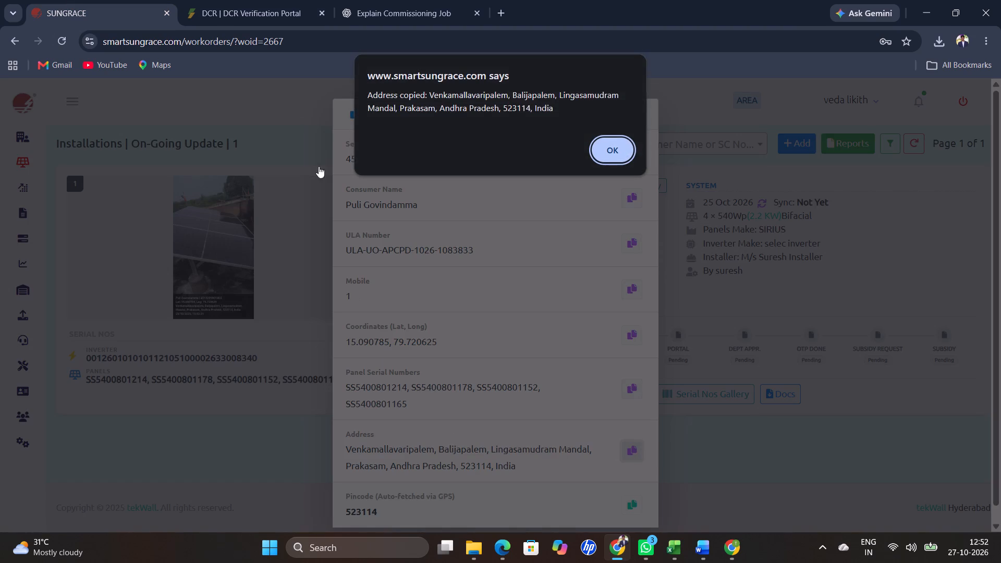
pyautogui.click(264, 2)
pyautogui.hotkey('ctrl', 'v')
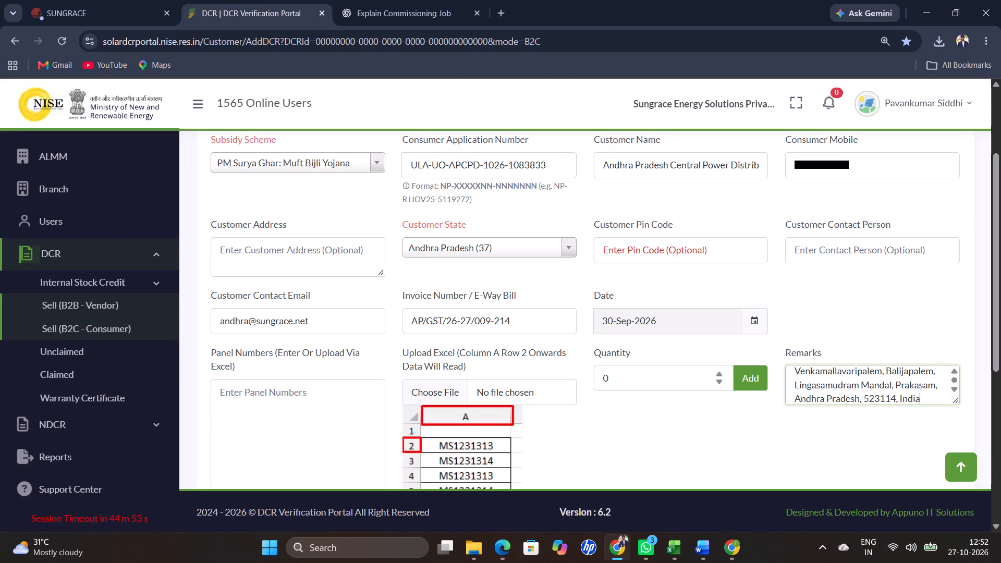
# Fill in the DCR form's Customer Pin Code with the pincode copied from the SUNGRACE work order.
pyautogui.click(645, 248)
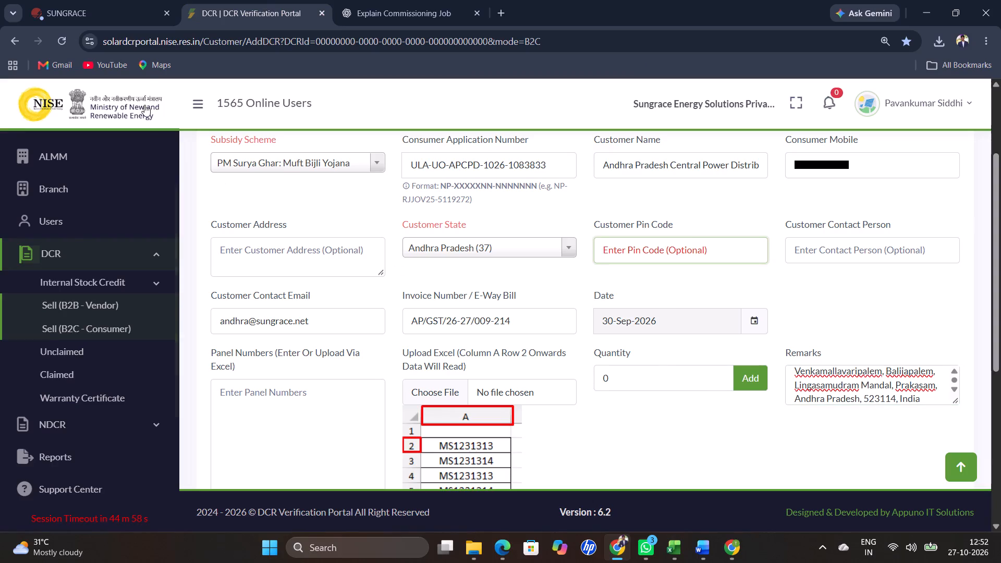
pyautogui.click(138, 0)
pyautogui.click(600, 151)
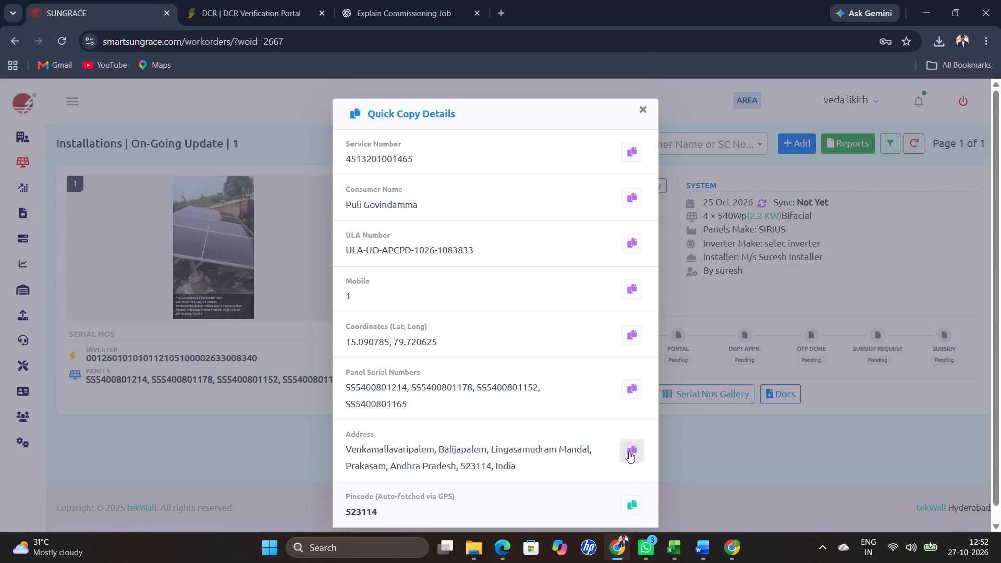
pyautogui.click(627, 503)
pyautogui.click(234, 0)
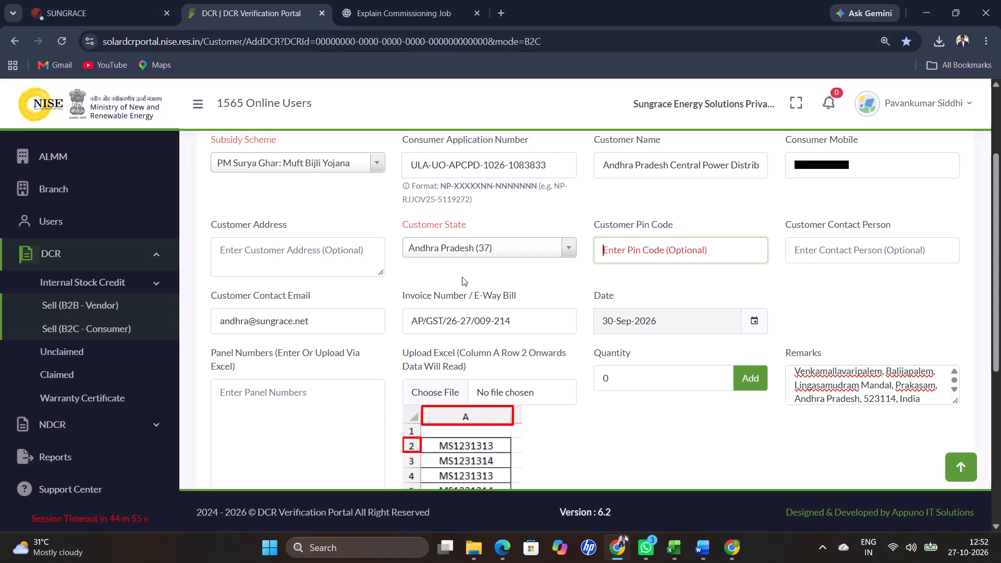
pyautogui.hotkey('ctrl', 'v')
# Confirm the DCR for the four added panels and accept the confirmation.
pyautogui.scroll(-5, 599, 302)
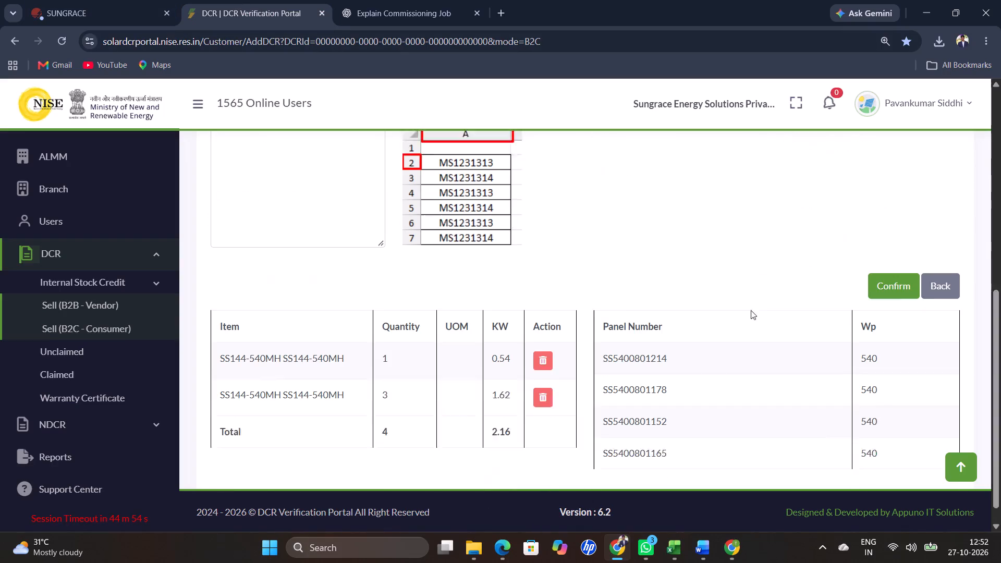
pyautogui.click(900, 265)
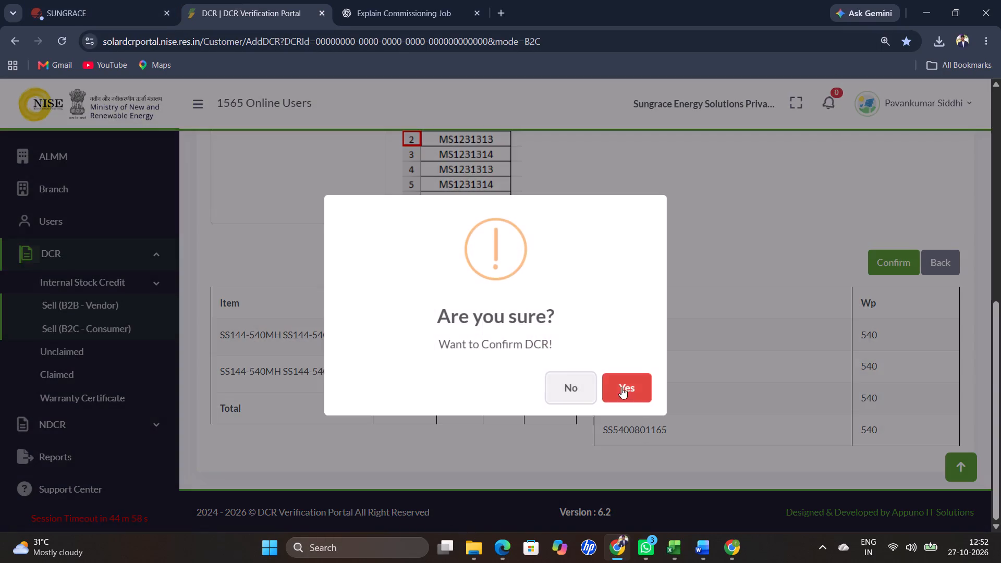
pyautogui.click(622, 387)
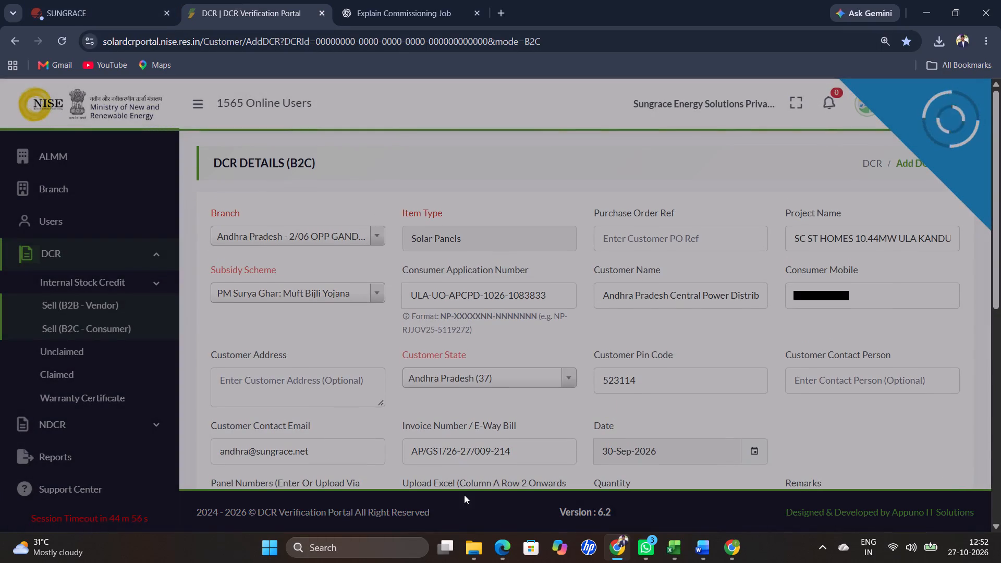
# Create a new folder named 214_ inside the DCR009 folder in File Explorer.
pyautogui.click(472, 507)
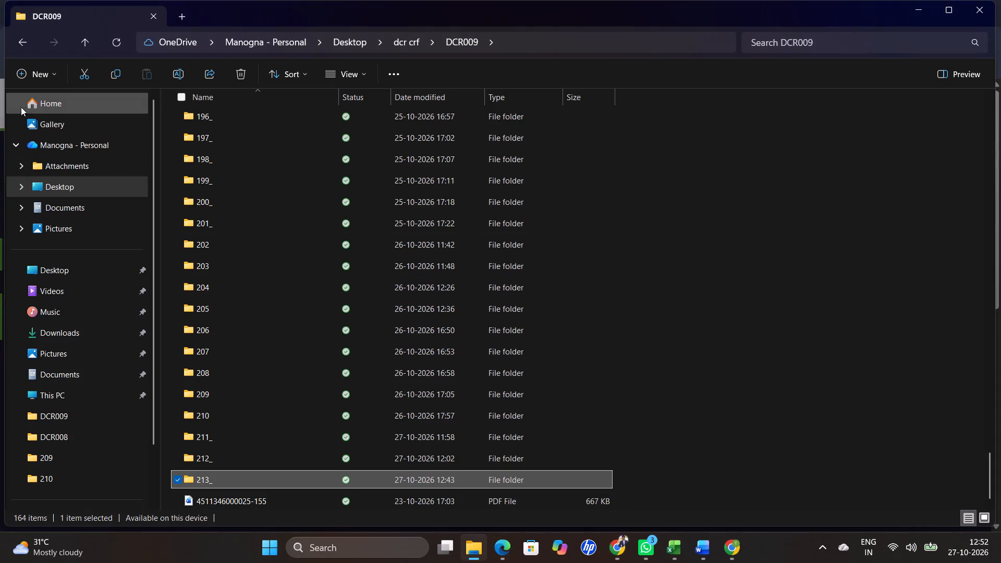
pyautogui.click(27, 69)
pyautogui.click(35, 105)
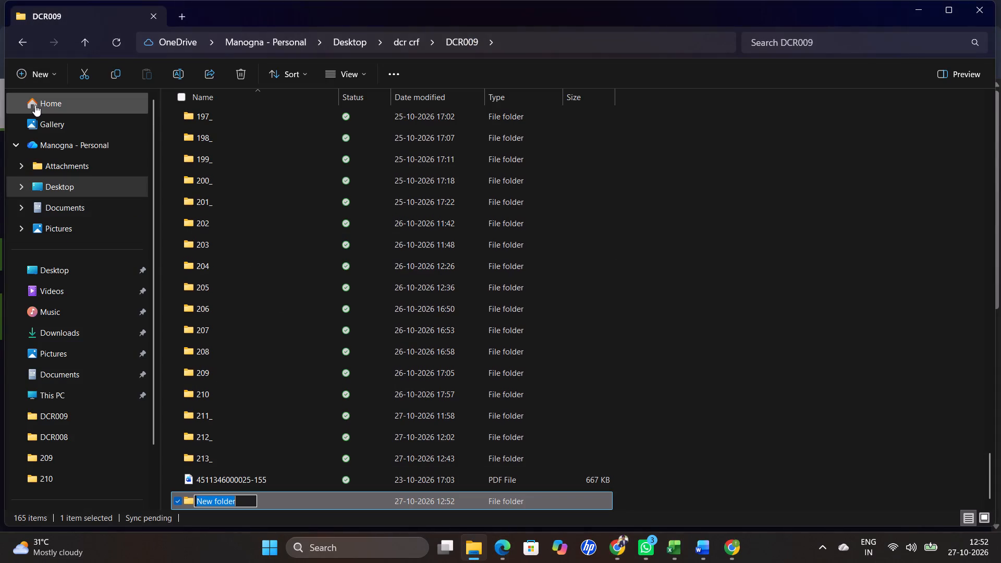
pyautogui.write('214')
pyautogui.hotkey('shift', '_')
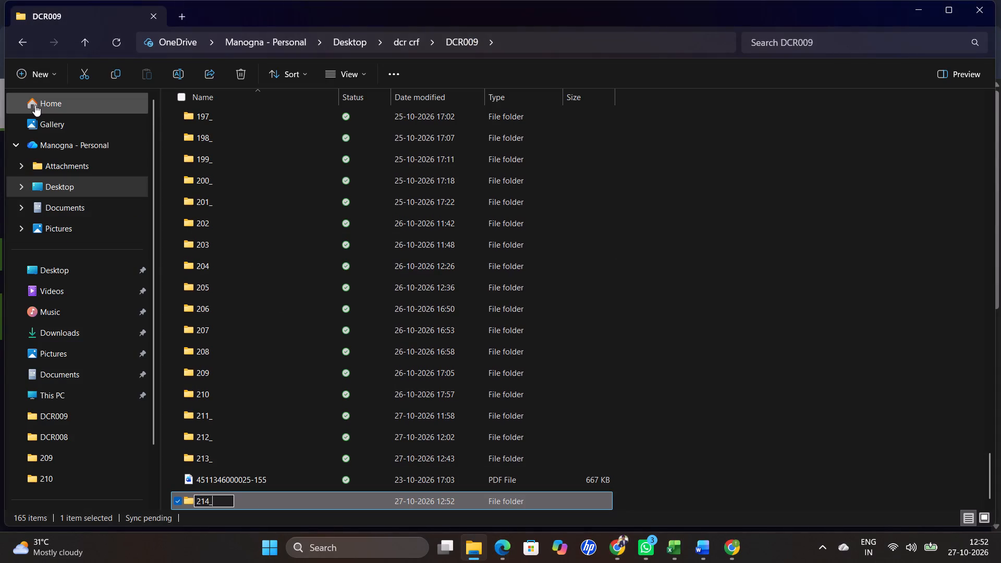
pyautogui.press('Return')
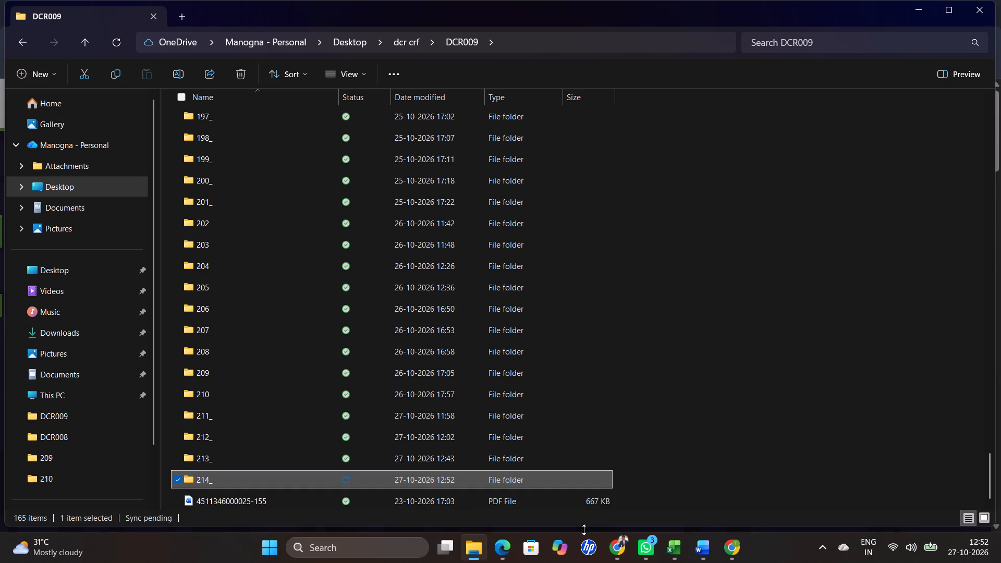
# Return to SUNGRACE in the browser and copy the service number from the work order's Quick Copy Details.
pyautogui.click(619, 502)
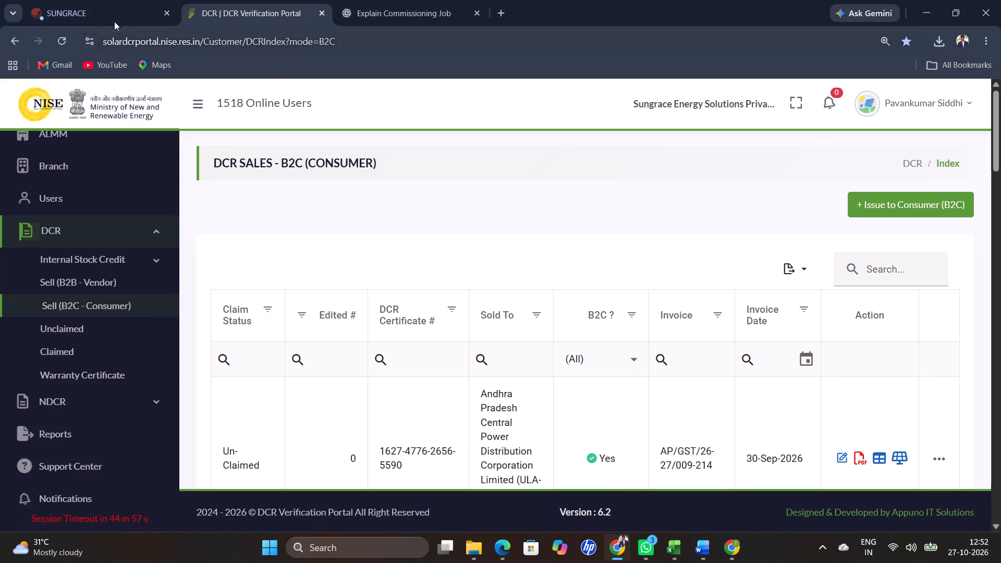
pyautogui.click(101, 10)
pyautogui.click(610, 119)
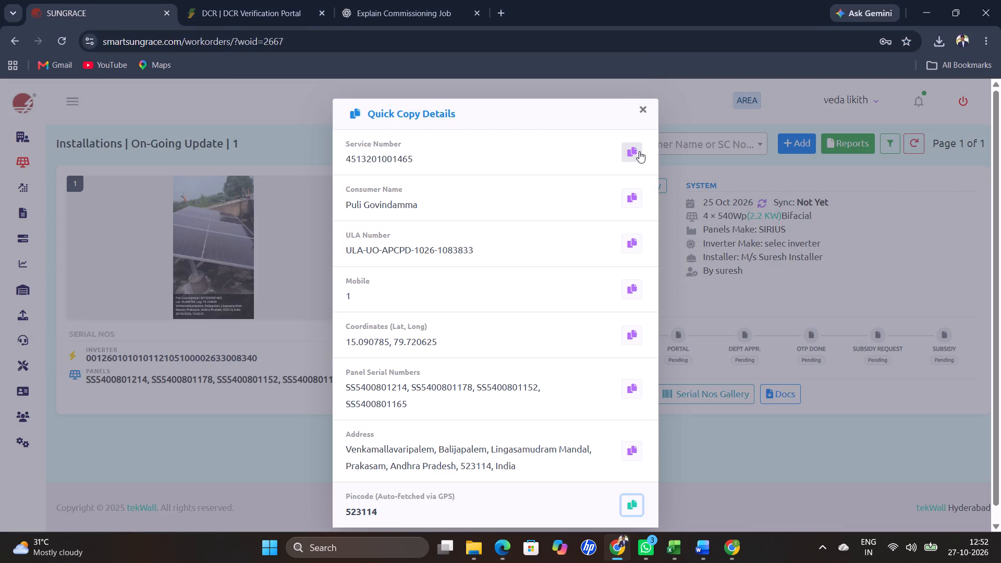
pyautogui.click(639, 151)
# Download the newest B2C sale's DCR certificate PDF into the 214_ folder, named with the copied service number followed by -214.
pyautogui.click(266, 0)
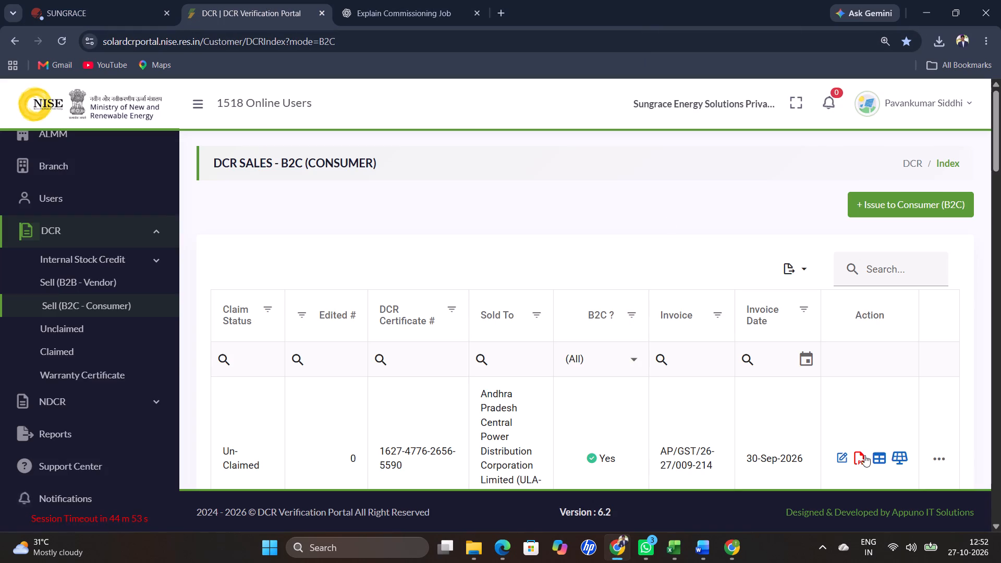
pyautogui.click(864, 458)
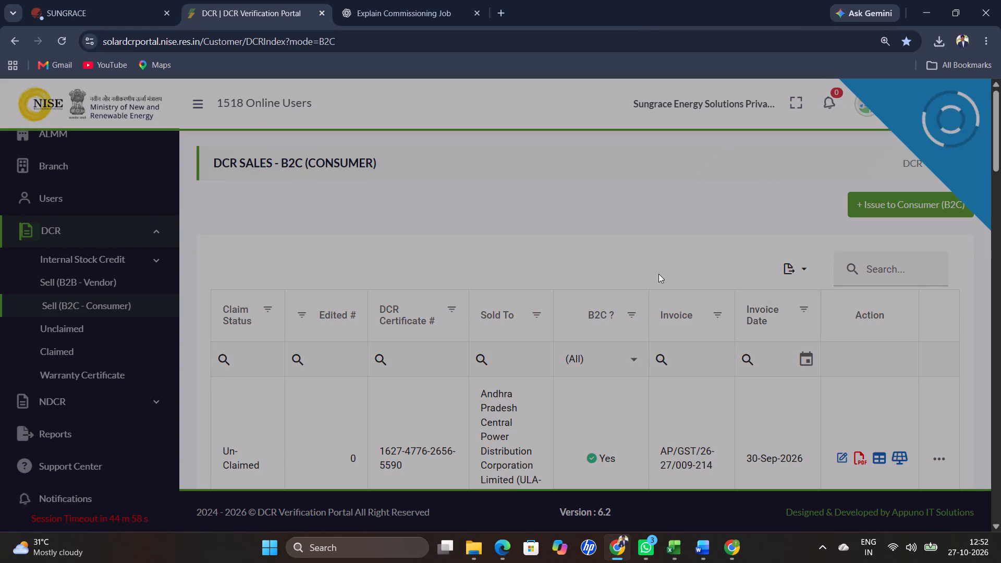
pyautogui.click(813, 188)
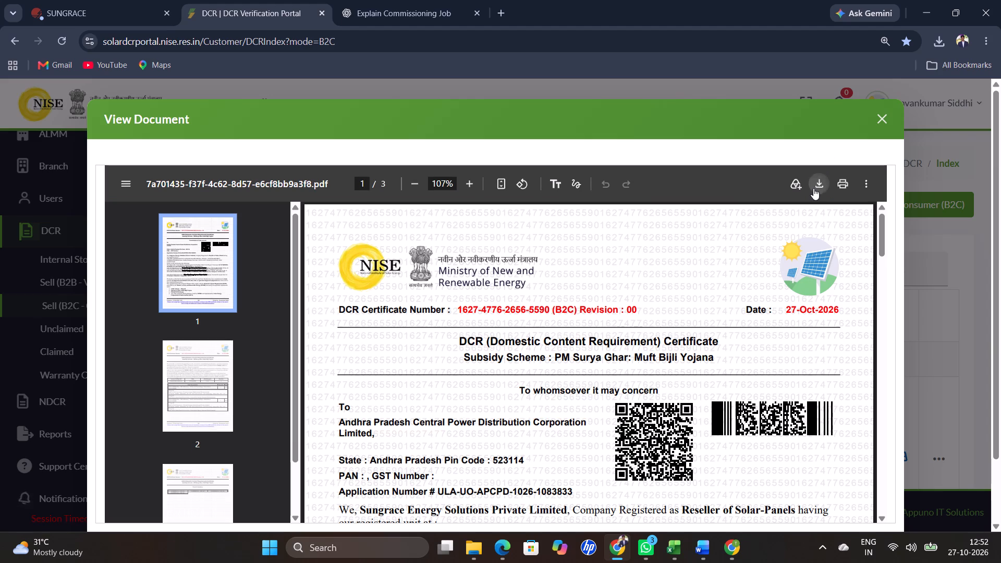
pyautogui.hotkey('ctrl', 'v')
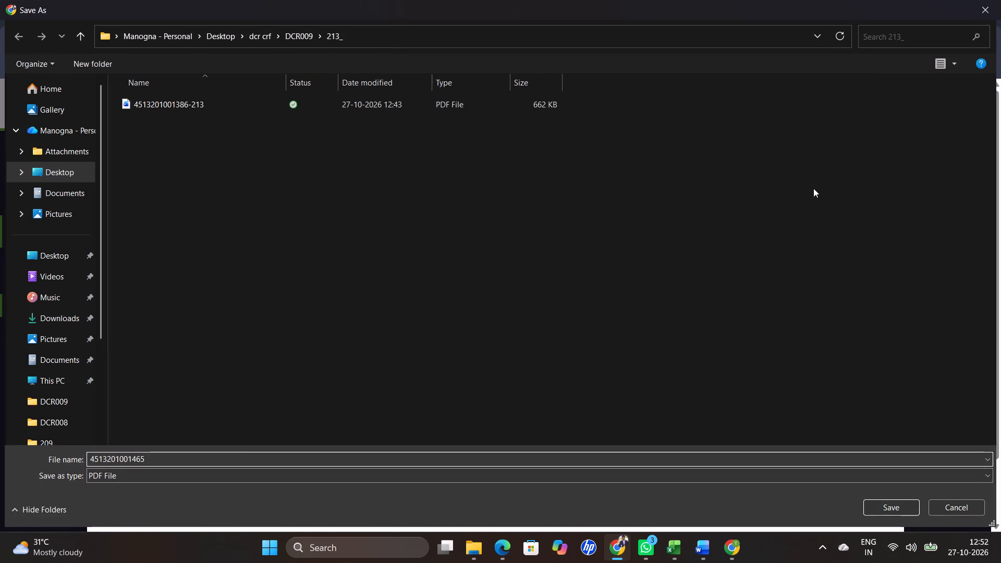
pyautogui.write('-214')
pyautogui.click(299, 40)
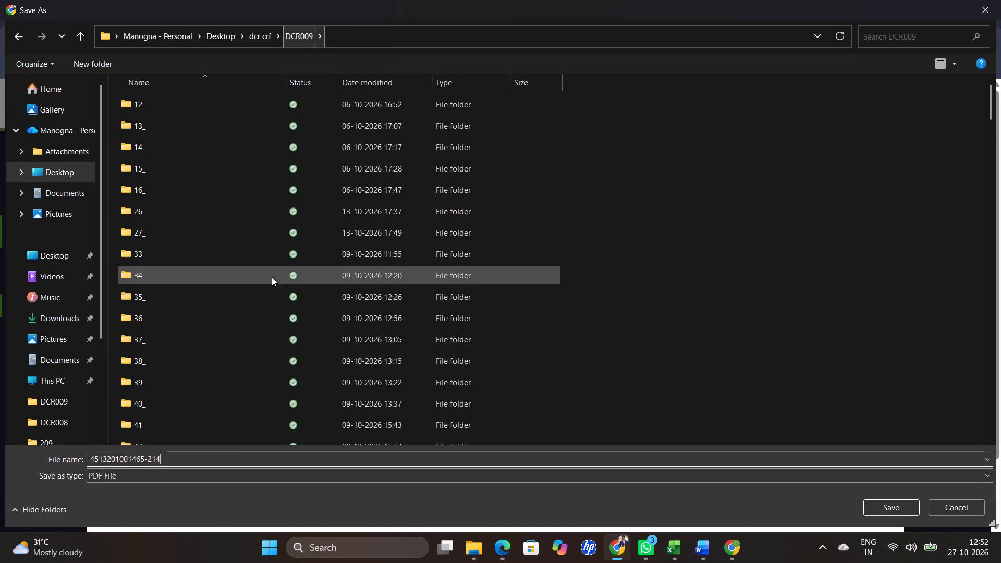
pyautogui.scroll(-5, 276, 280)
pyautogui.scroll(-19, 326, 339)
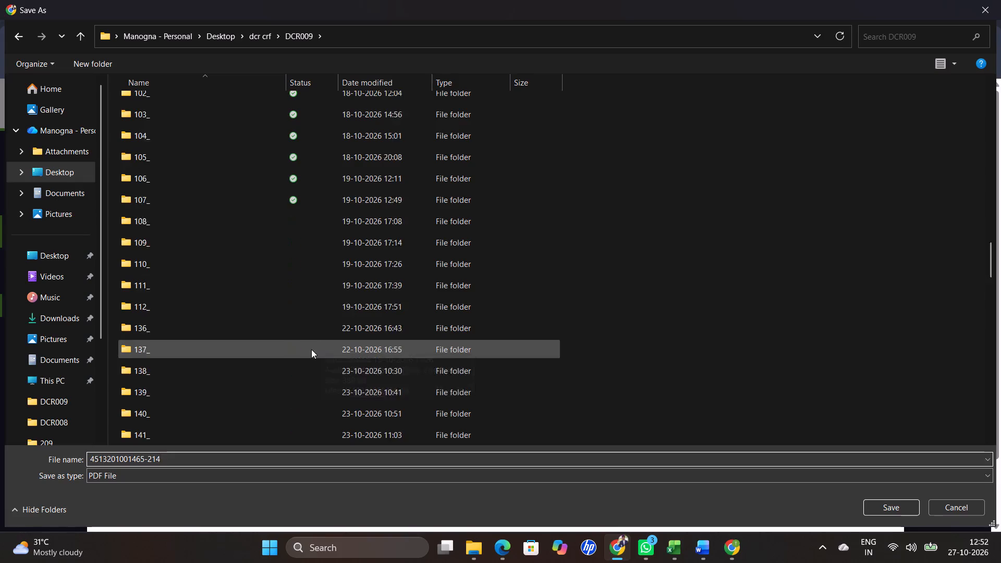
pyautogui.scroll(-20, 311, 349)
pyautogui.scroll(-9, 311, 349)
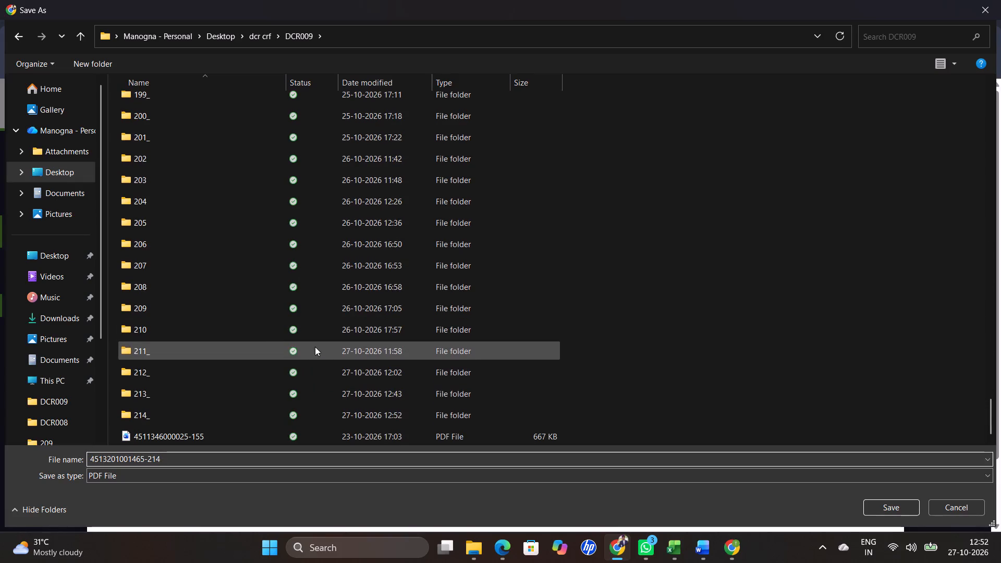
pyautogui.scroll(-5, 315, 347)
pyautogui.doubleClick(270, 415)
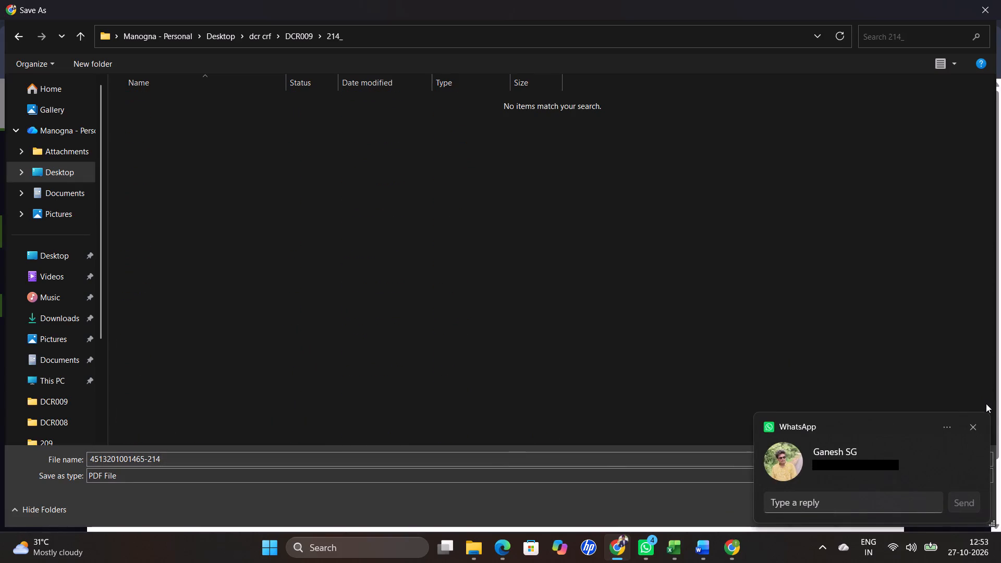
pyautogui.click(974, 426)
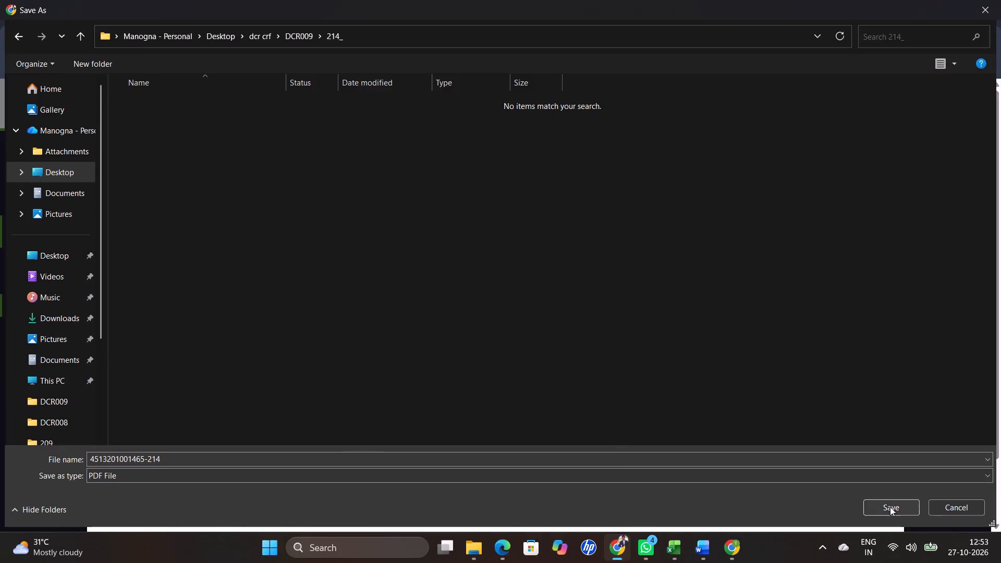
pyautogui.click(890, 507)
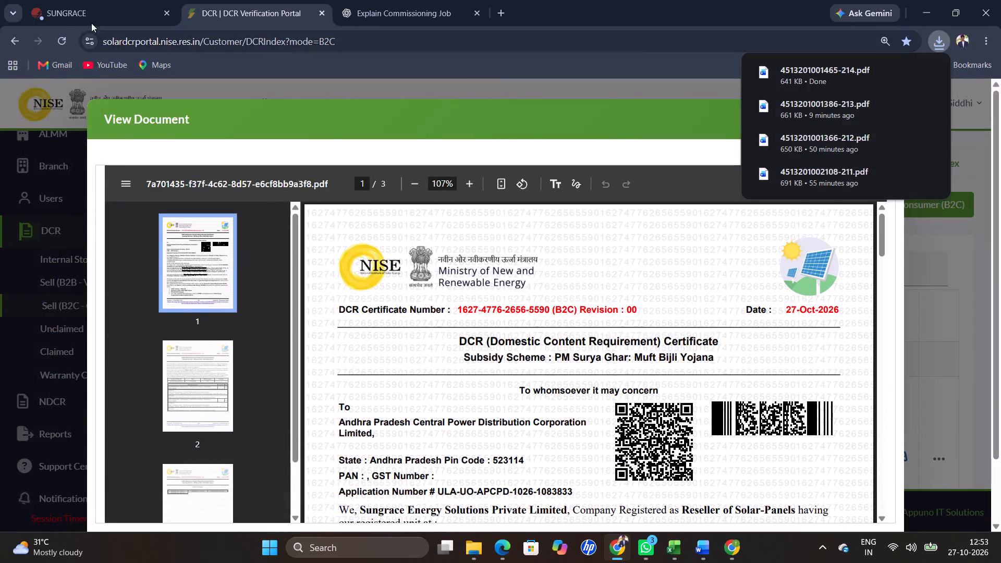
# Close the work order's Quick Copy Details in SUNGRACE and open its Project Stage form.
pyautogui.moveTo(102, 6); pyautogui.dragTo(103, 14)
pyautogui.click(608, 127)
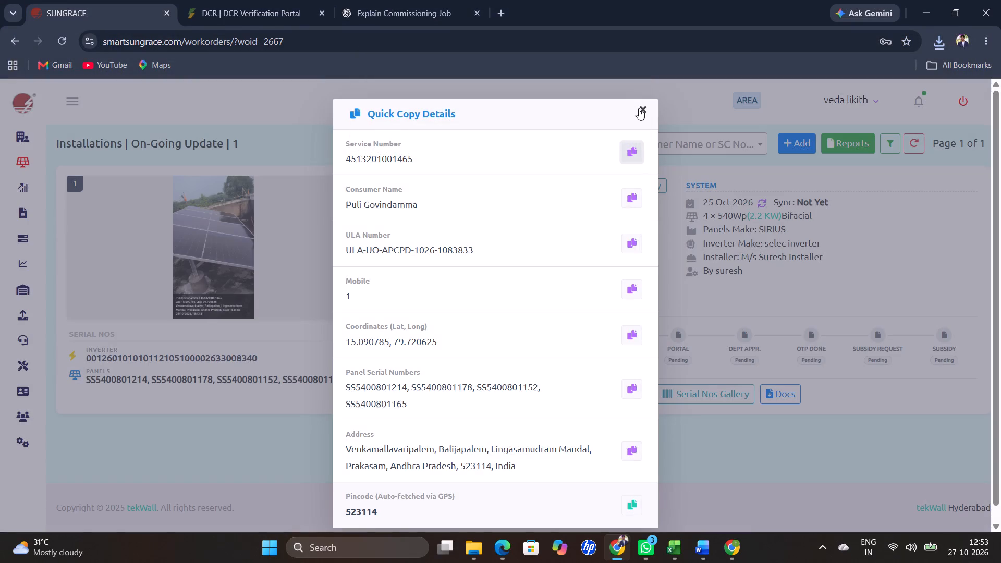
pyautogui.click(640, 108)
pyautogui.click(603, 388)
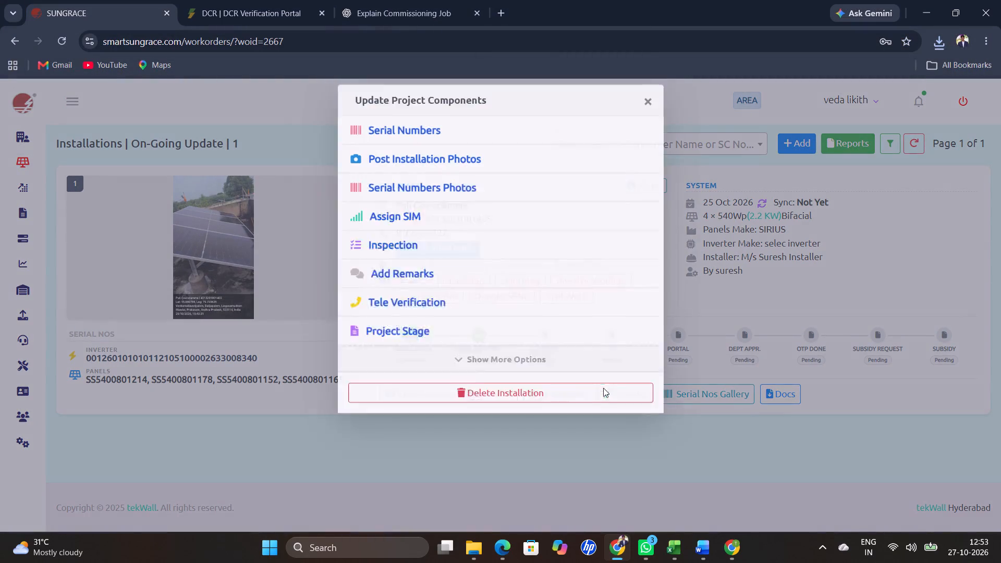
pyautogui.click(417, 340)
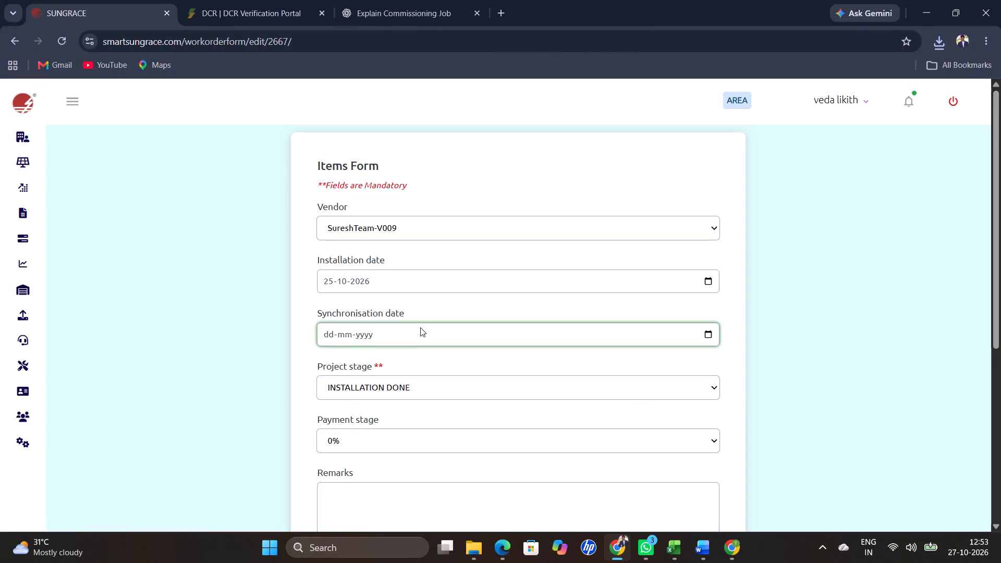
# Attach the certificate PDF from the 214_ folder as the work order's Dcr upload and submit the form.
pyautogui.scroll(-5, 420, 327)
pyautogui.click(350, 328)
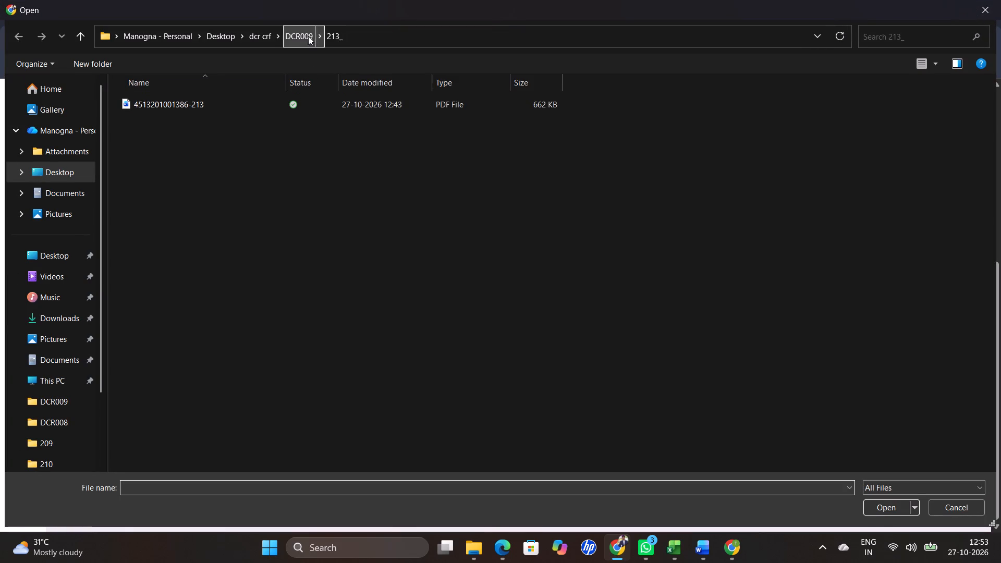
pyautogui.click(306, 33)
pyautogui.scroll(-10, 237, 319)
pyautogui.doubleClick(266, 436)
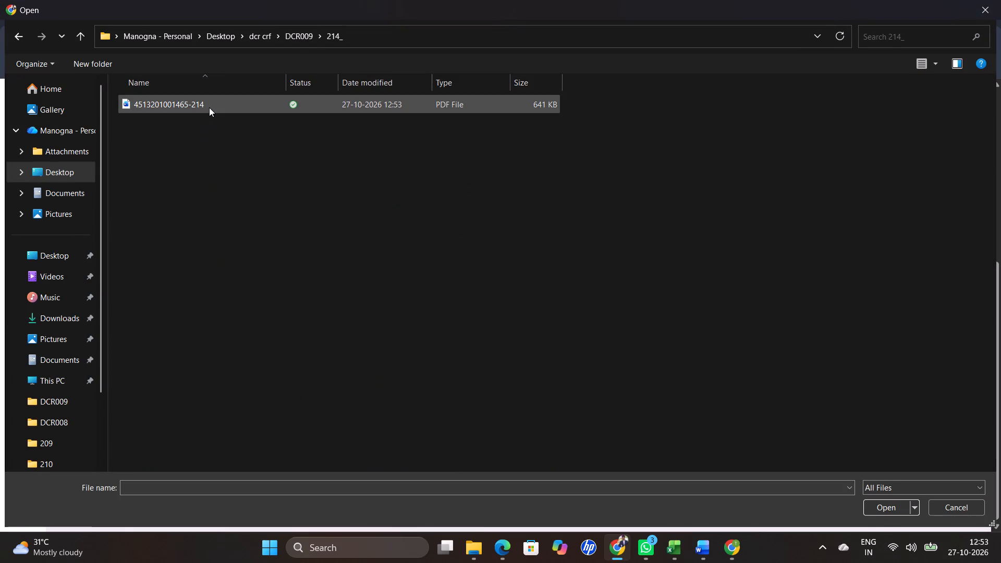
pyautogui.click(209, 107)
pyautogui.doubleClick(209, 107)
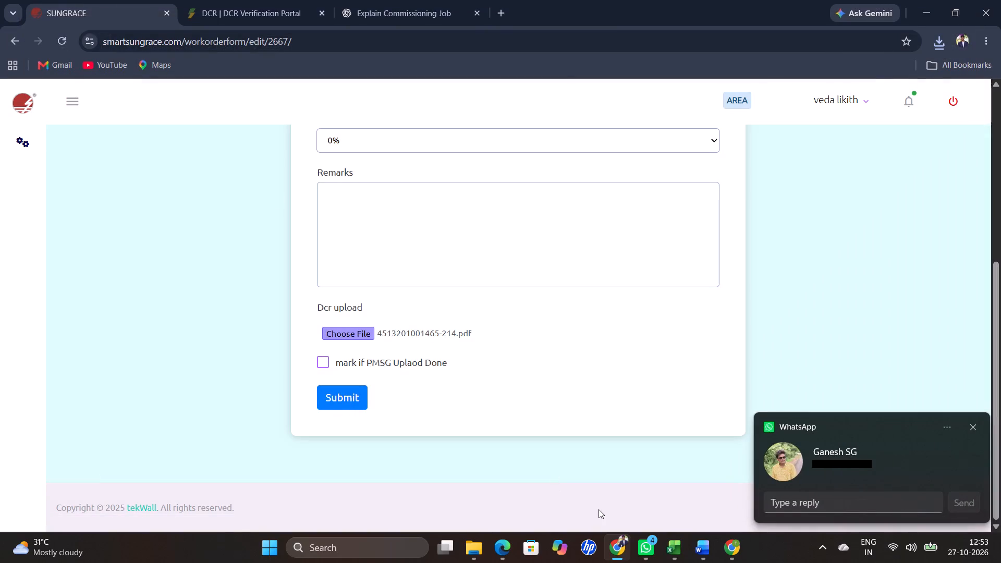
pyautogui.click(969, 423)
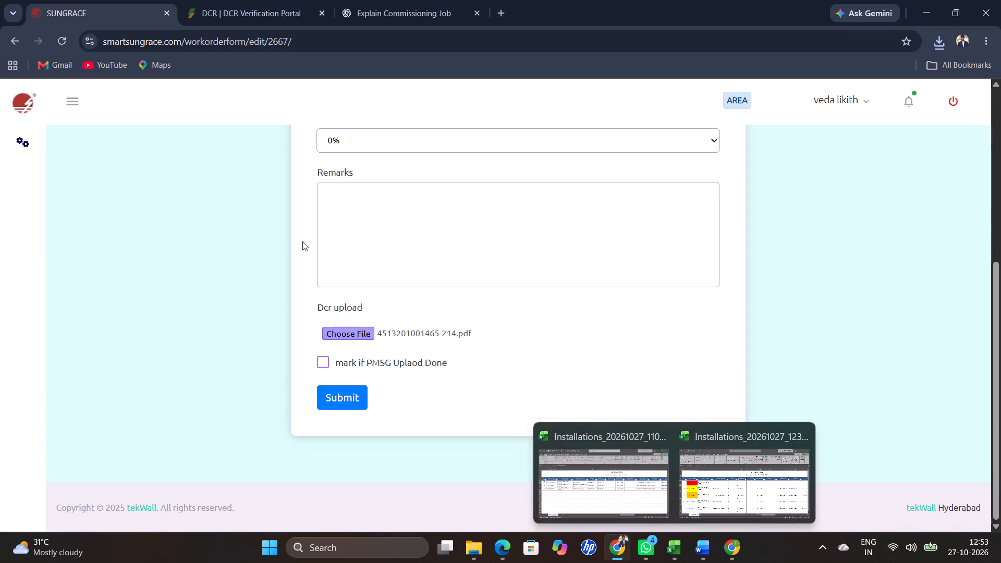
pyautogui.click(357, 397)
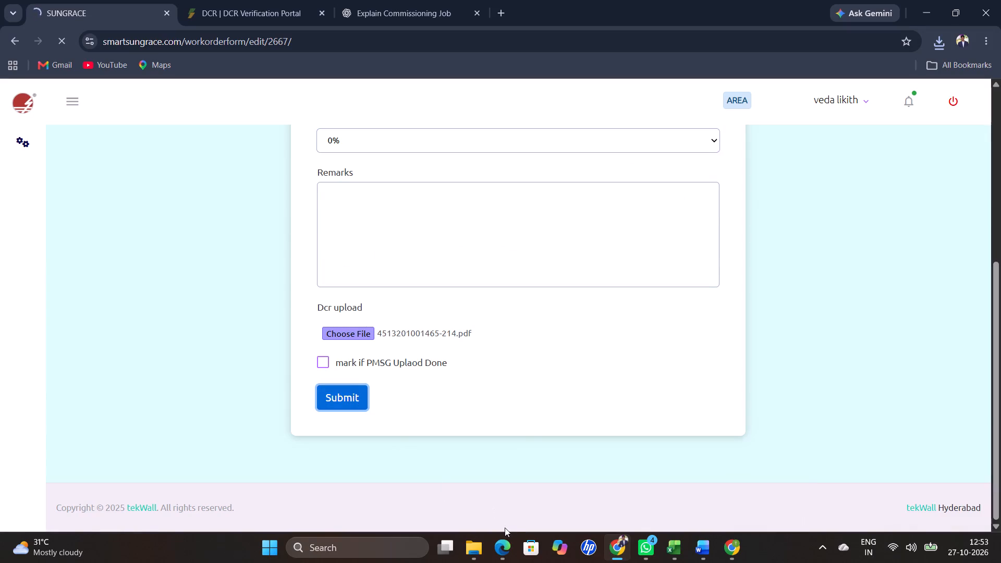
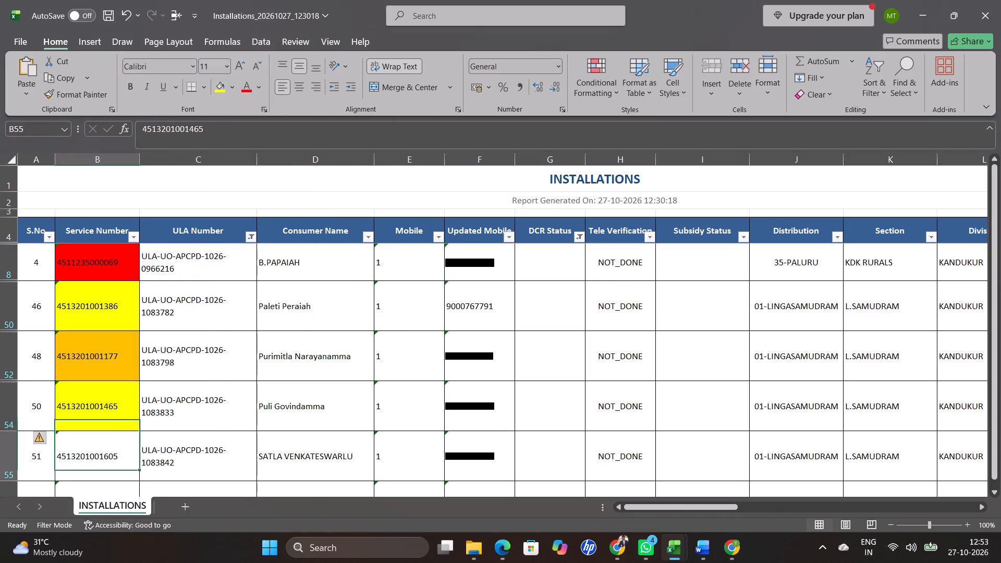
# Copy the service number for S.No 51 from the INSTALLATIONS sheet and switch to SUNGRACE in the browser.
pyautogui.hotkey('ctrl', 'c')
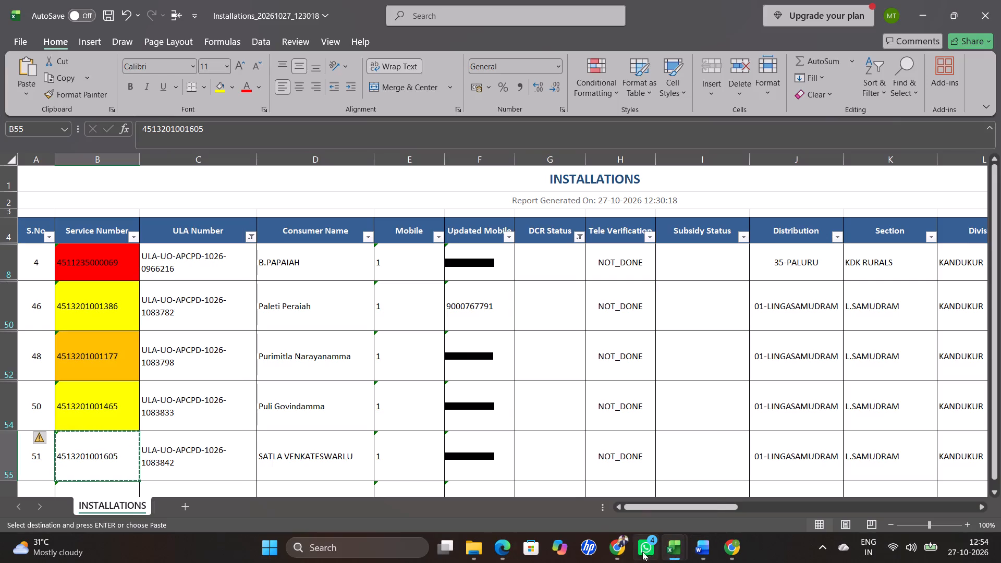
pyautogui.click(611, 504)
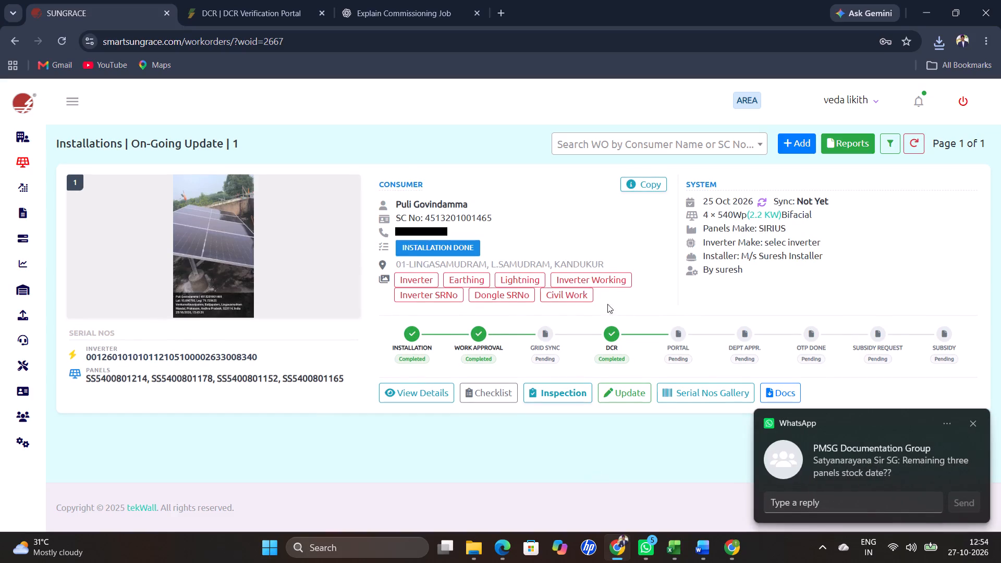
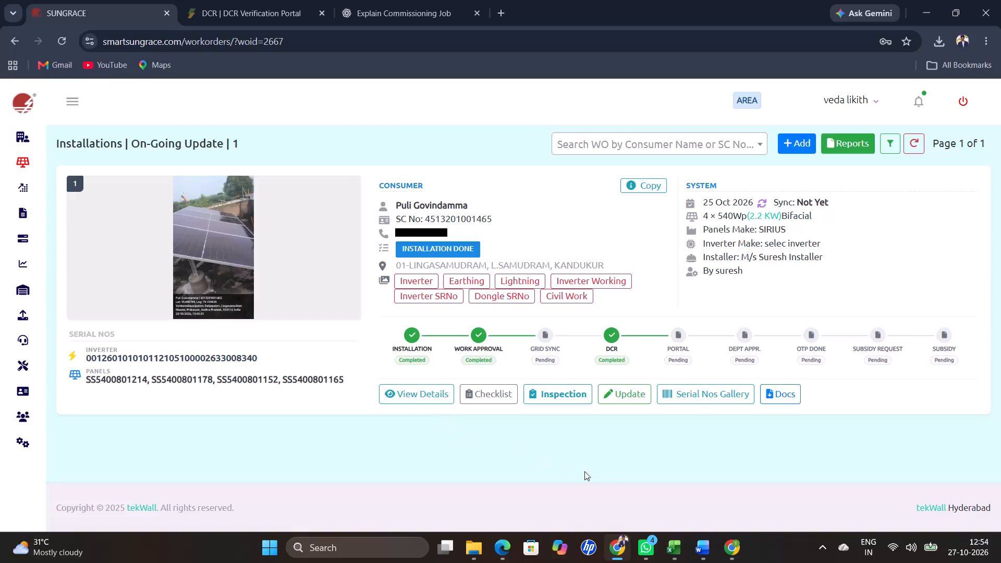
# Switch to the installations sheet in Excel and fill the service number cell B55 (S.No 51) with yellow.
pyautogui.click(721, 516)
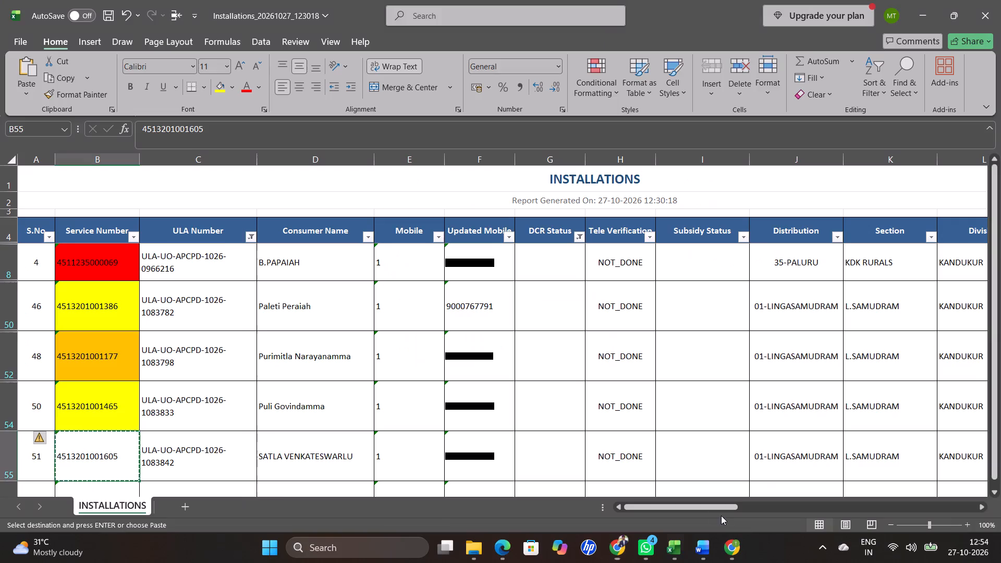
pyautogui.click(217, 85)
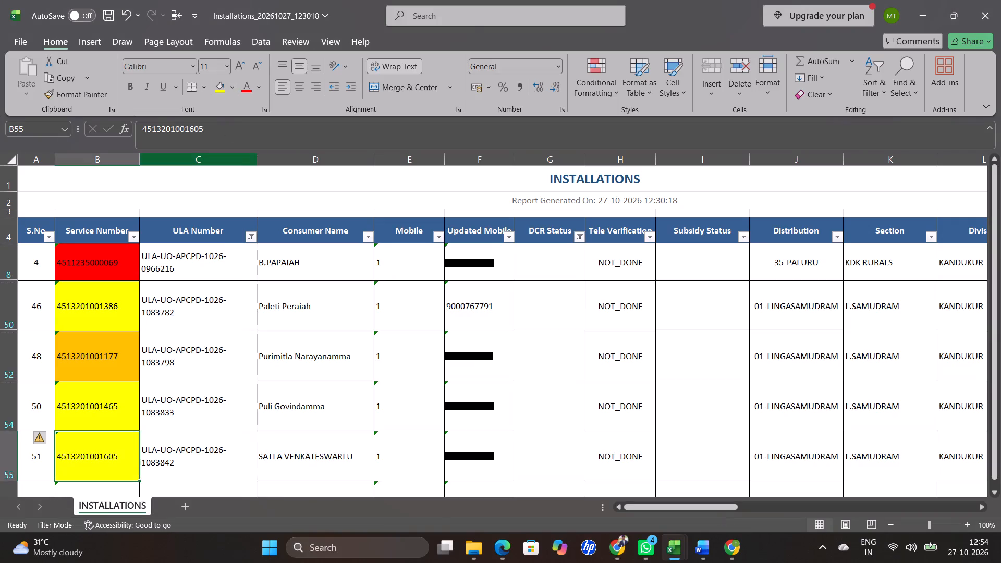
# Copy the next consumer's service number from cell B56 (S.No 52).
pyautogui.press('Down')
pyautogui.hotkey('ctrl', 'c')
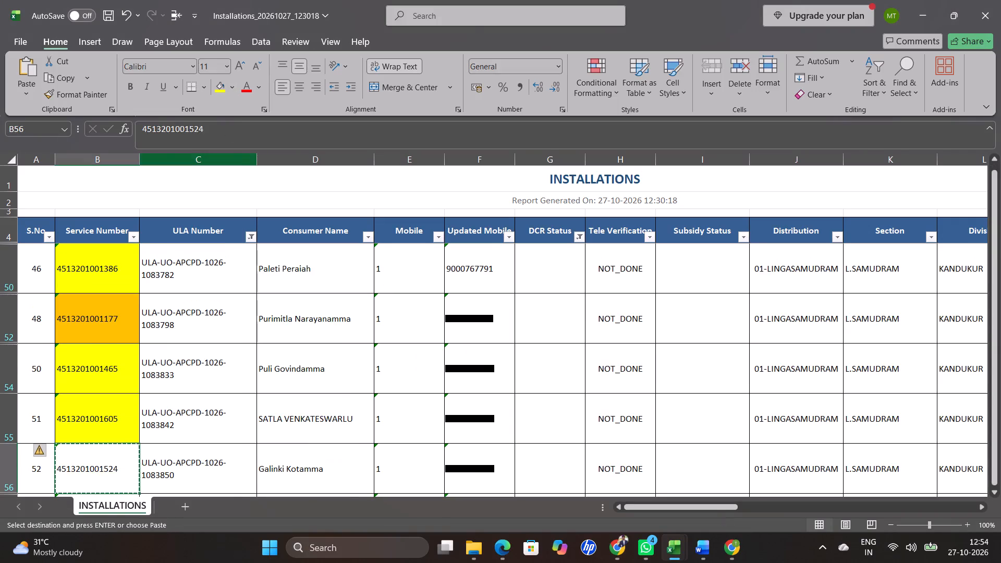
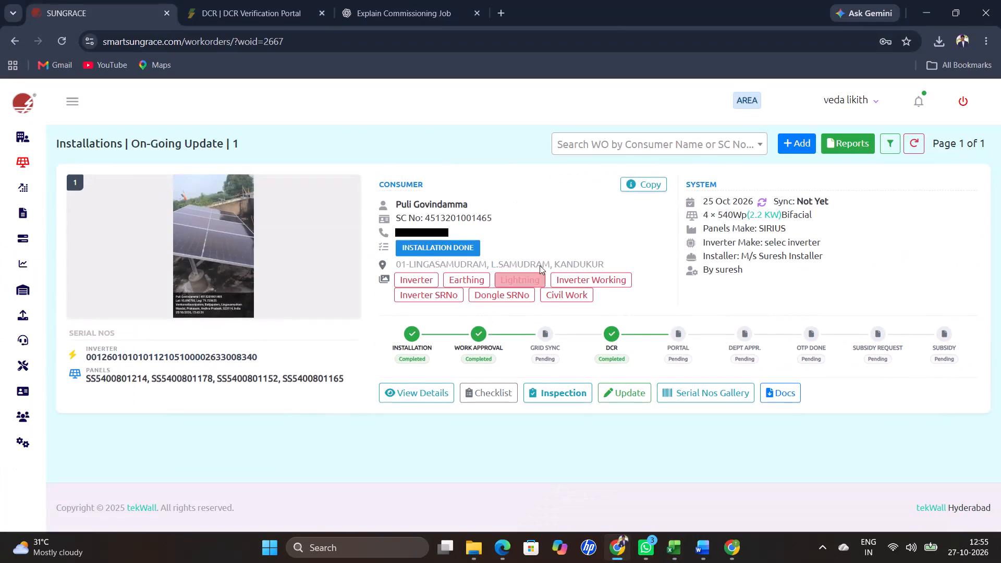
# Find the next consumer's work order in SUNGRACE using the copied entry, and copy its ULA number from Quick Copy Details.
pyautogui.click(614, 147)
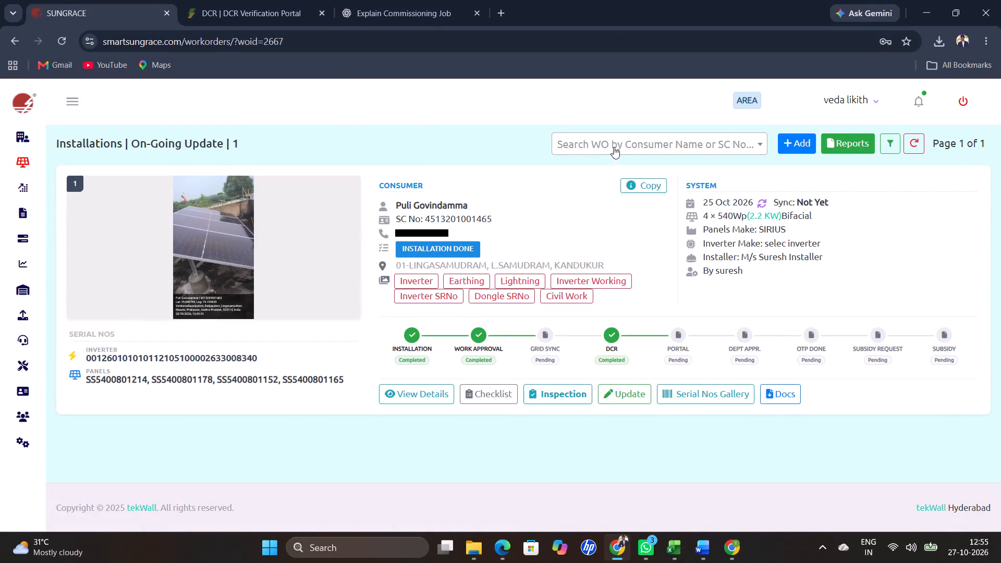
pyautogui.hotkey('ctrl', 'v')
pyautogui.press('Return')
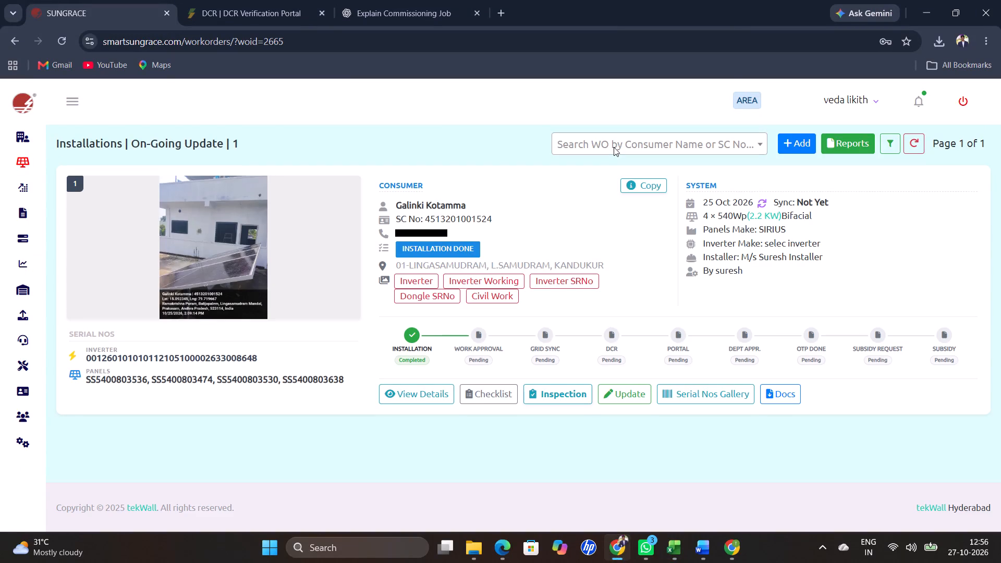
pyautogui.click(646, 181)
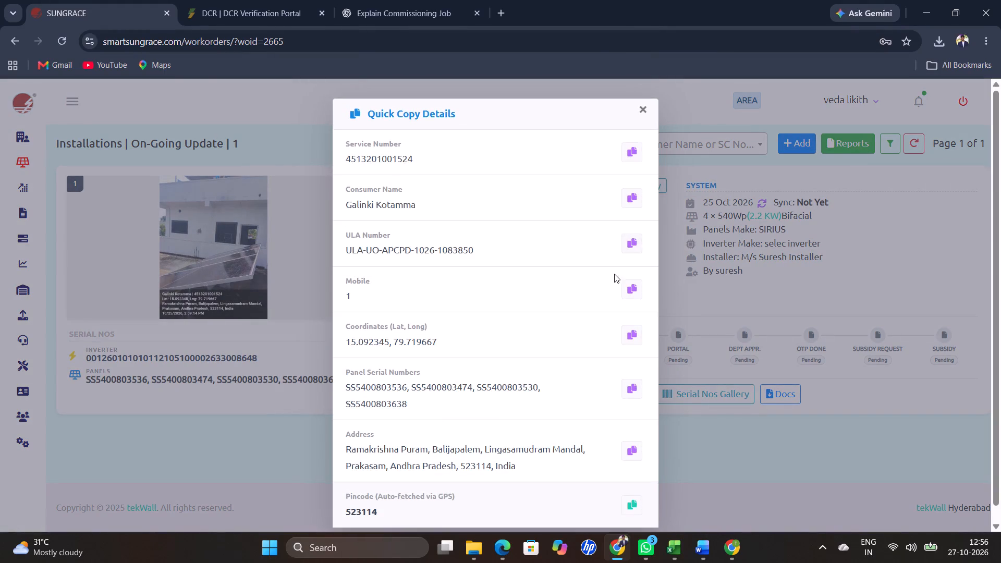
pyautogui.click(636, 240)
# On the DCR portal, close the certificate preview, start a new B2C sale and enter the copied ULA number as Consumer Application Number.
pyautogui.click(235, 0)
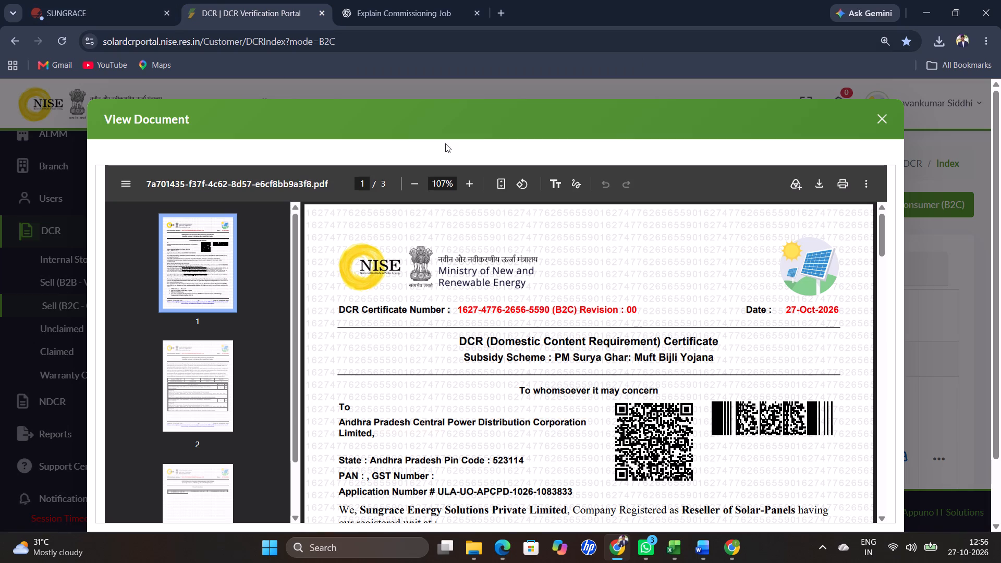
pyautogui.click(882, 115)
pyautogui.click(884, 193)
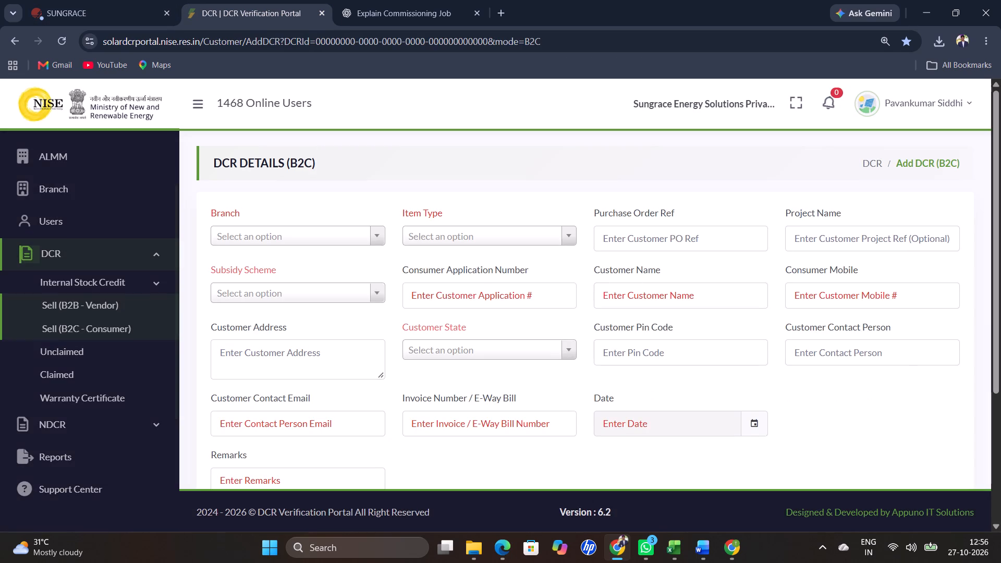
pyautogui.click(553, 288)
pyautogui.hotkey('ctrl', 'v')
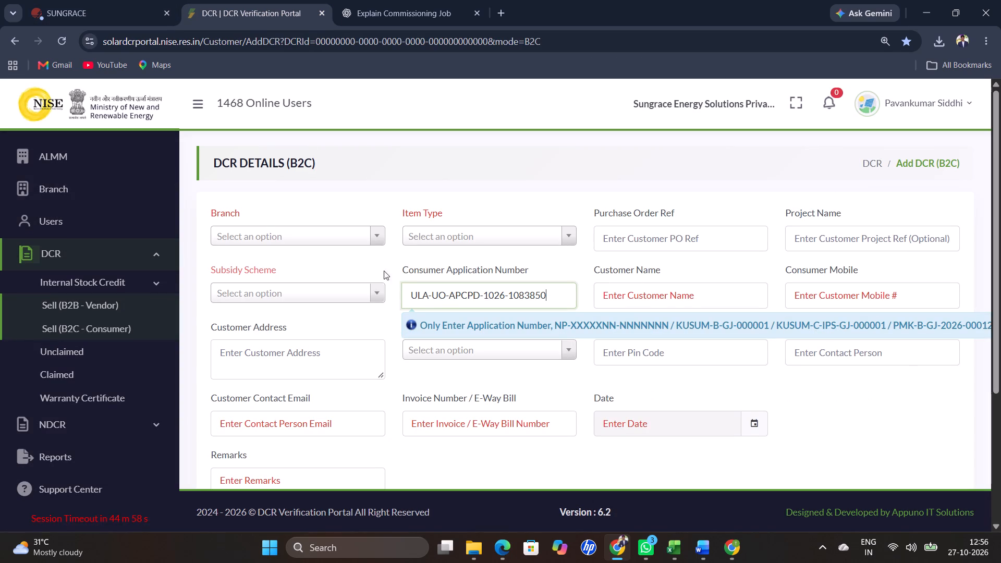
# Set the Andhra Pradesh branch, subsidy scheme PM Surya Ghar: Muft Bijli Yojana and item type Solar Panels.
pyautogui.click(320, 234)
pyautogui.click(287, 302)
pyautogui.click(290, 295)
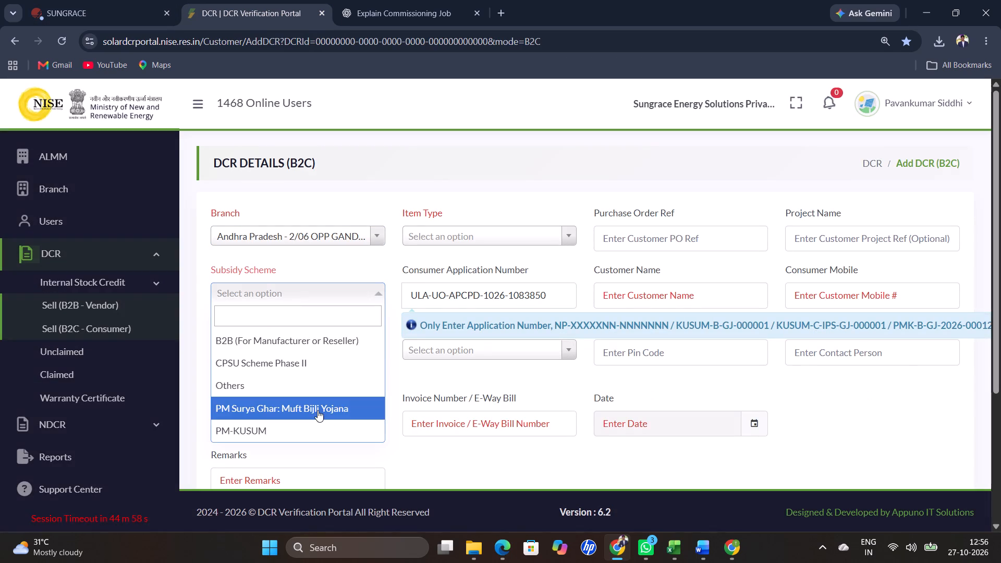
pyautogui.click(318, 410)
pyautogui.click(499, 244)
pyautogui.click(494, 286)
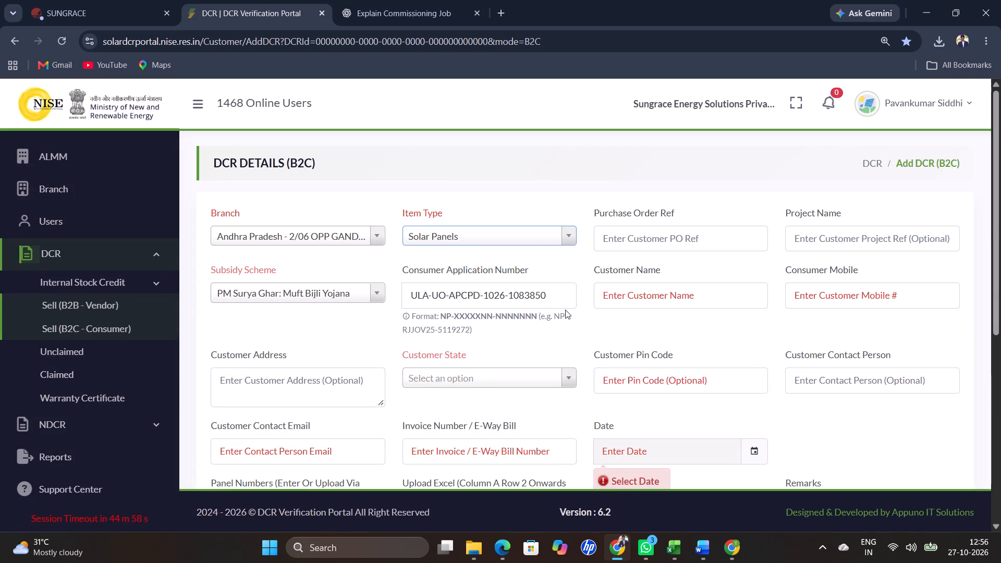
pyautogui.click(621, 300)
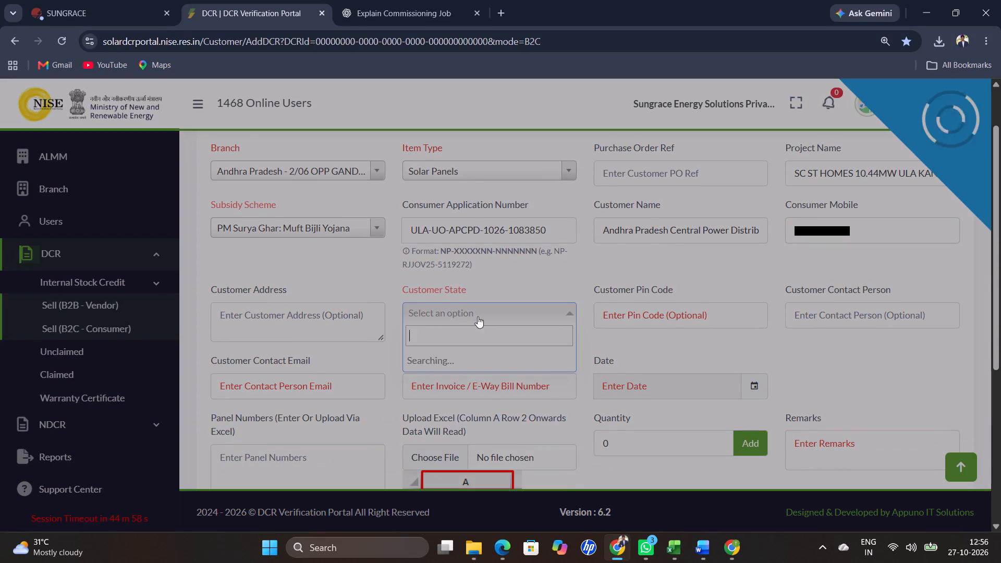
pyautogui.click(456, 409)
# Copy the contact email address from the Word basic details document into the DCR form's Customer Contact Email.
pyautogui.click(371, 390)
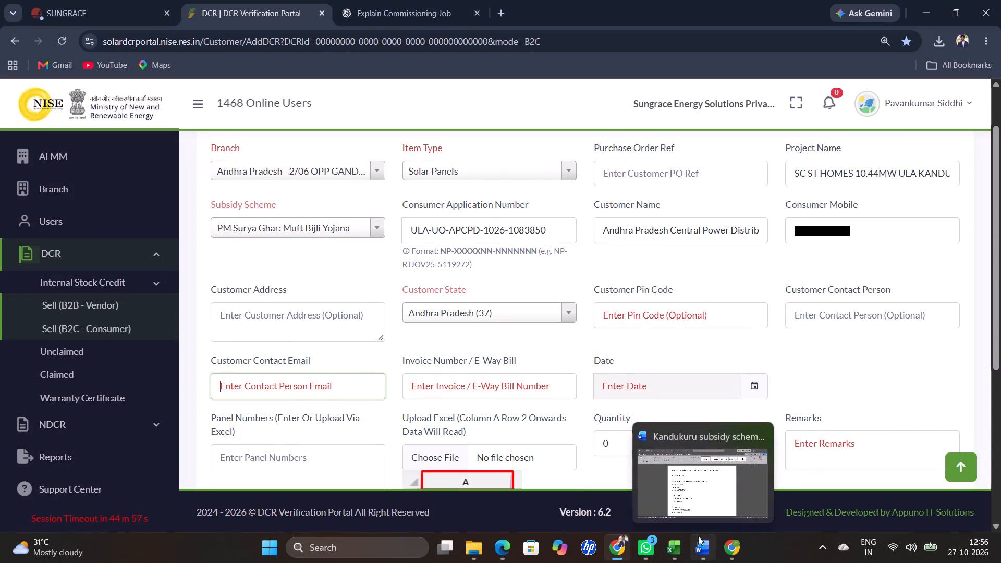
pyautogui.click(683, 484)
pyautogui.scroll(-1, 422, 256)
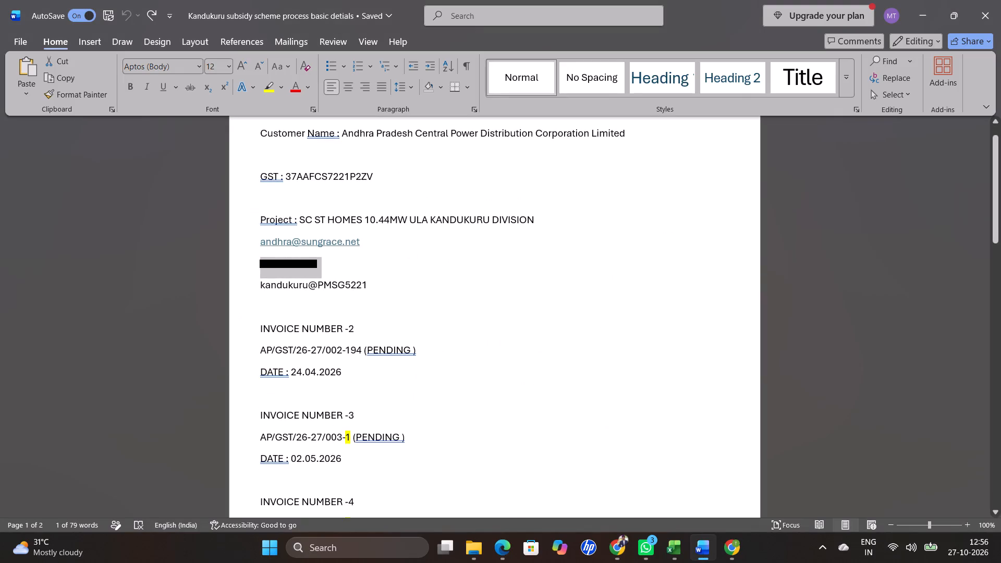
pyautogui.moveTo(368, 247); pyautogui.dragTo(215, 250)
pyautogui.hotkey('ctrl', 'c')
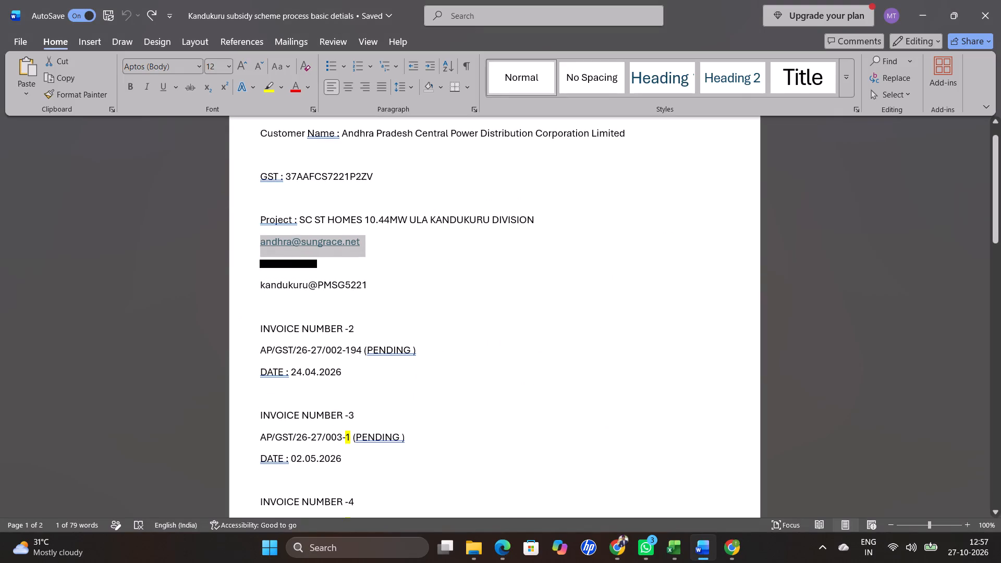
pyautogui.click(621, 506)
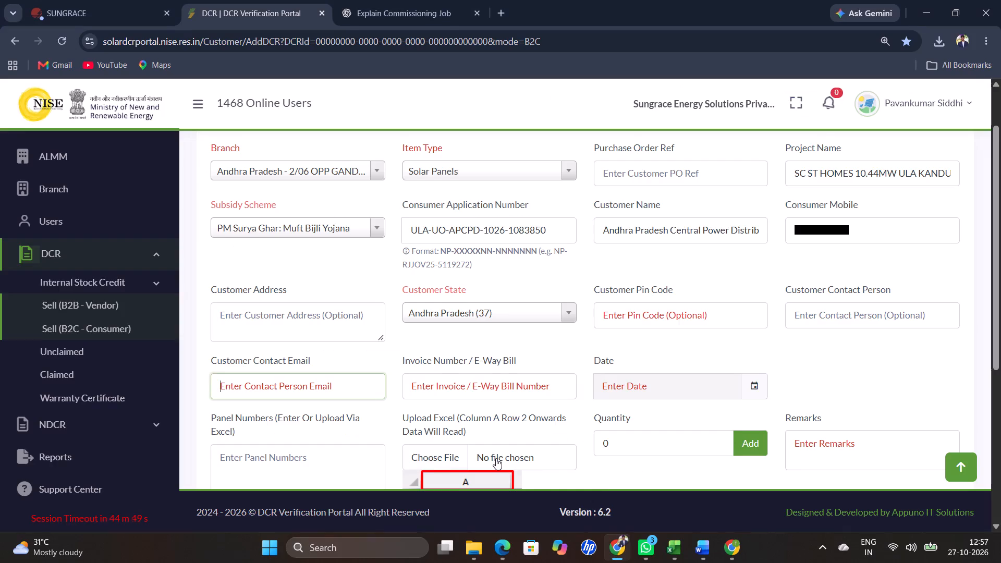
pyautogui.hotkey('ctrl', 'v')
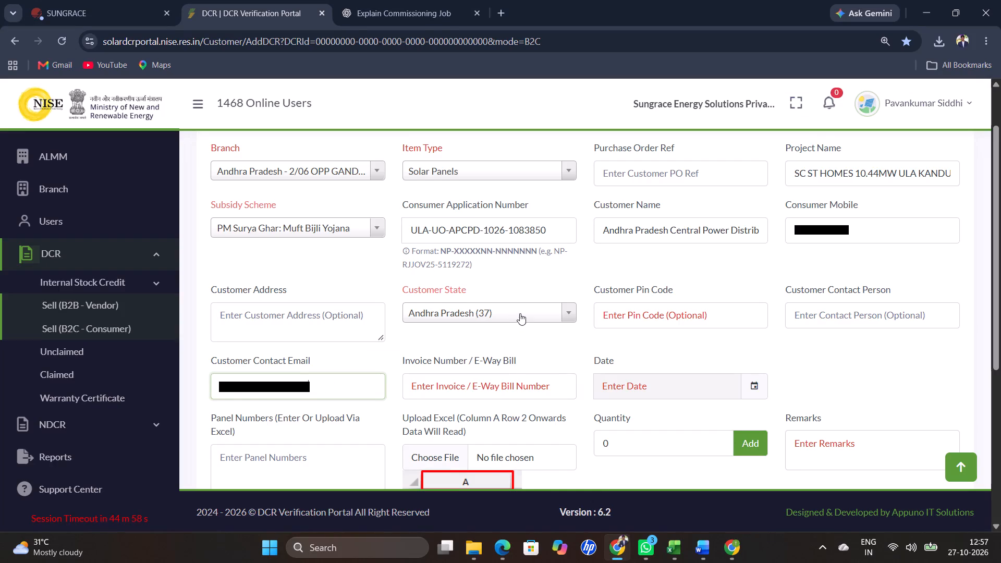
# Copy invoice number 9's prefix AP/GST/26-27/009- from the Word document into Invoice Number / E-Way Bill and complete it as AP/GST/26-27/009-215.
pyautogui.scroll(-2, 569, 279)
pyautogui.click(543, 259)
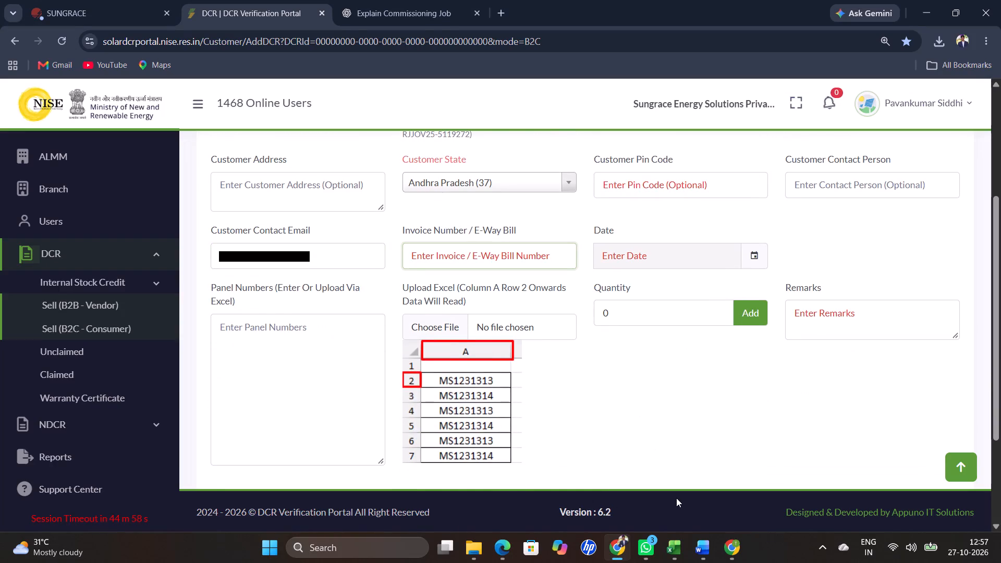
pyautogui.click(695, 499)
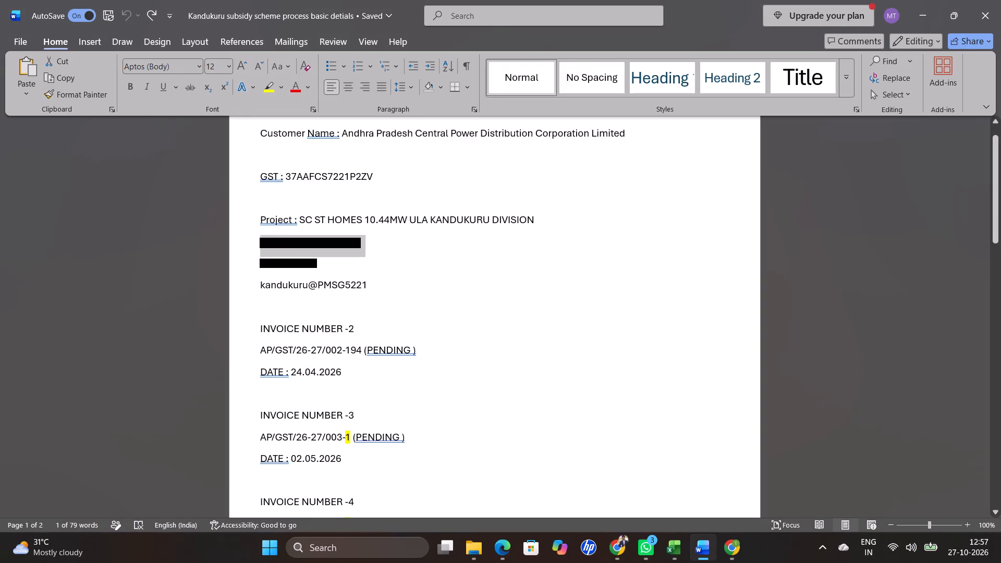
pyautogui.scroll(-16, 393, 256)
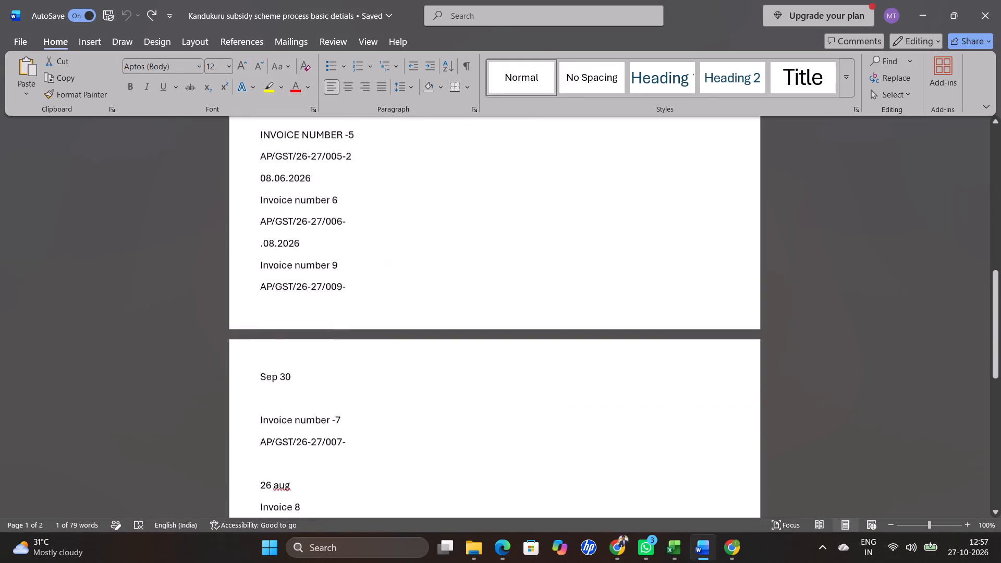
pyautogui.moveTo(260, 239); pyautogui.dragTo(389, 247)
pyautogui.hotkey('ctrl', 'c')
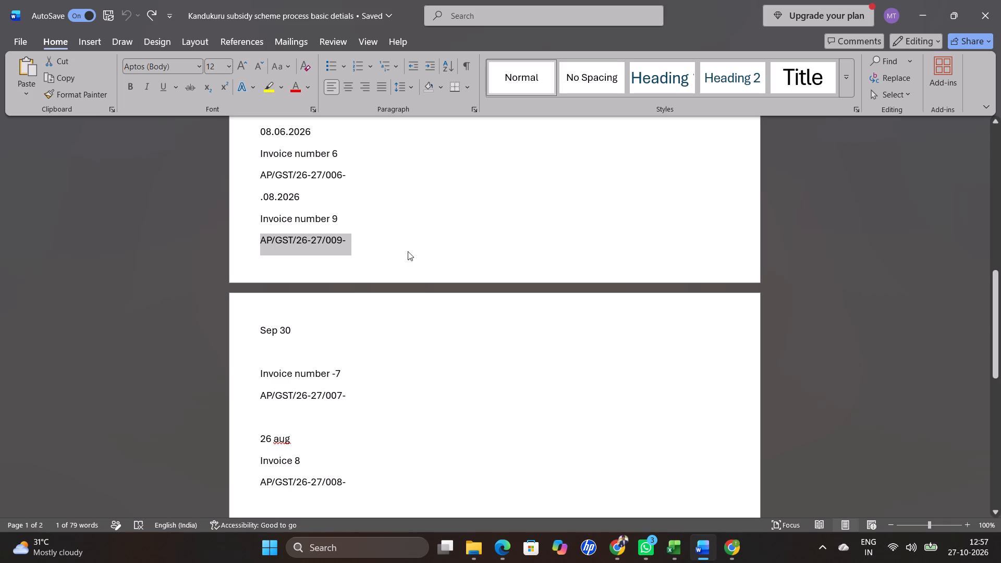
pyautogui.click(613, 500)
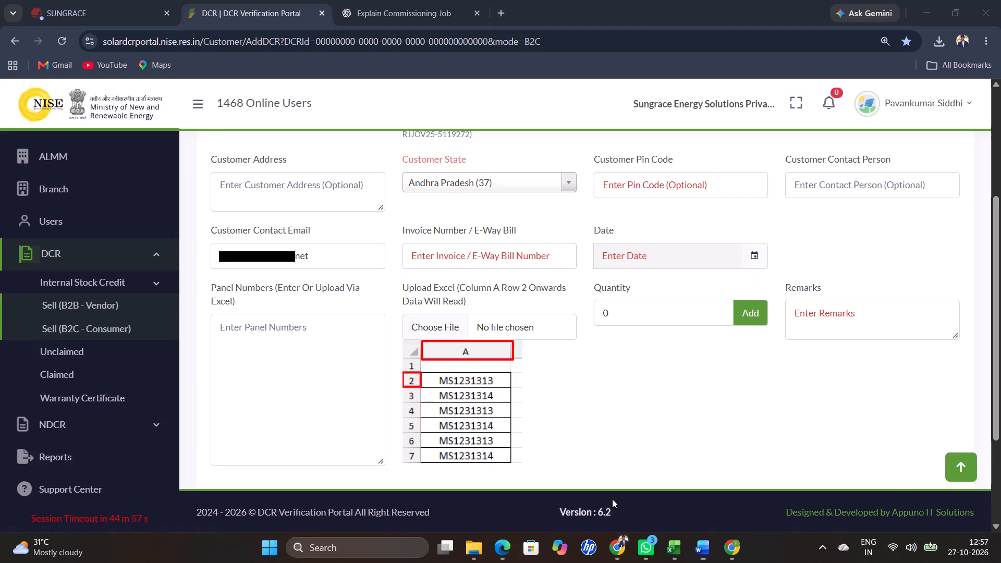
pyautogui.hotkey('ctrl', 'v')
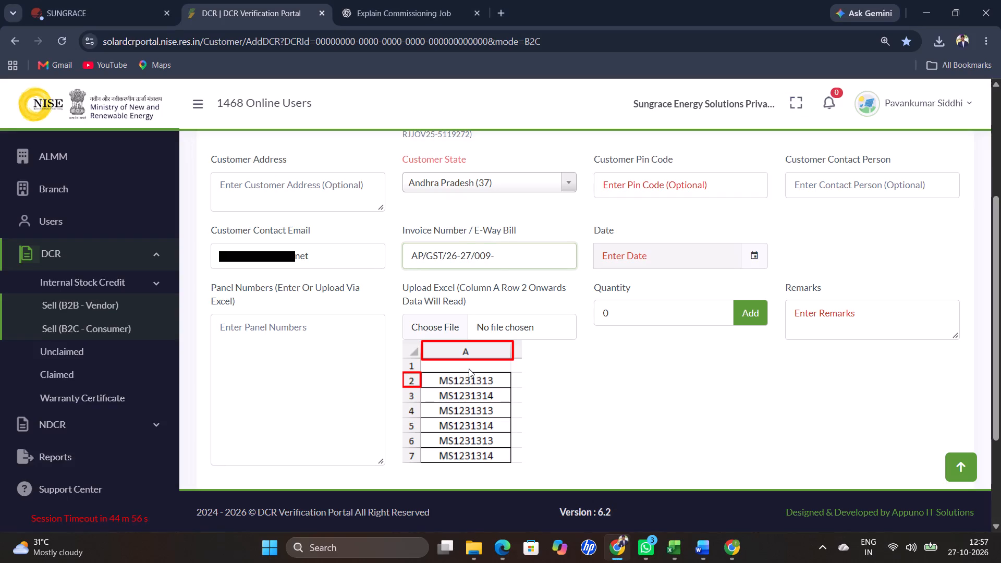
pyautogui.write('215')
# Set the invoice date to 30-Sep-2026.
pyautogui.click(648, 265)
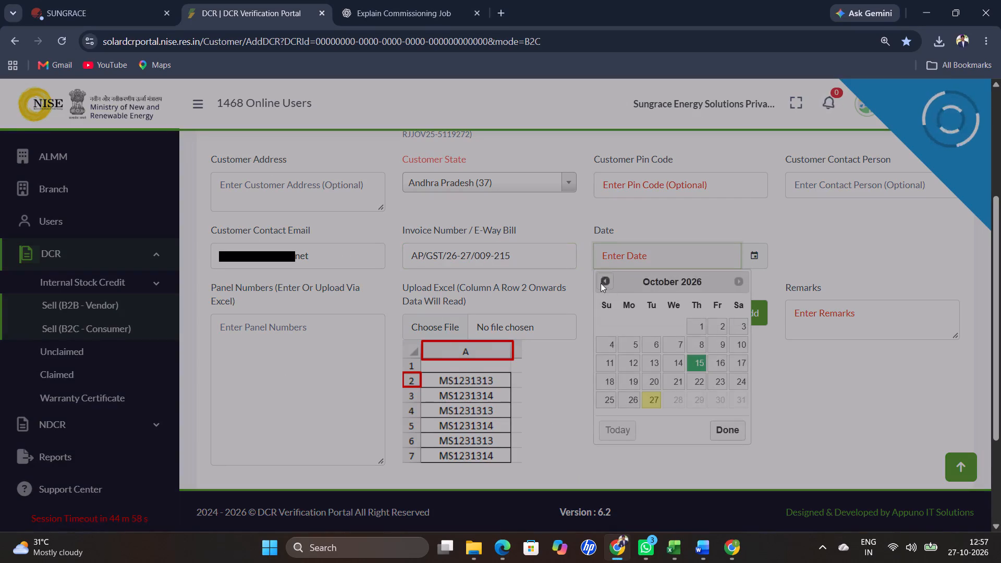
pyautogui.click(601, 279)
pyautogui.click(675, 398)
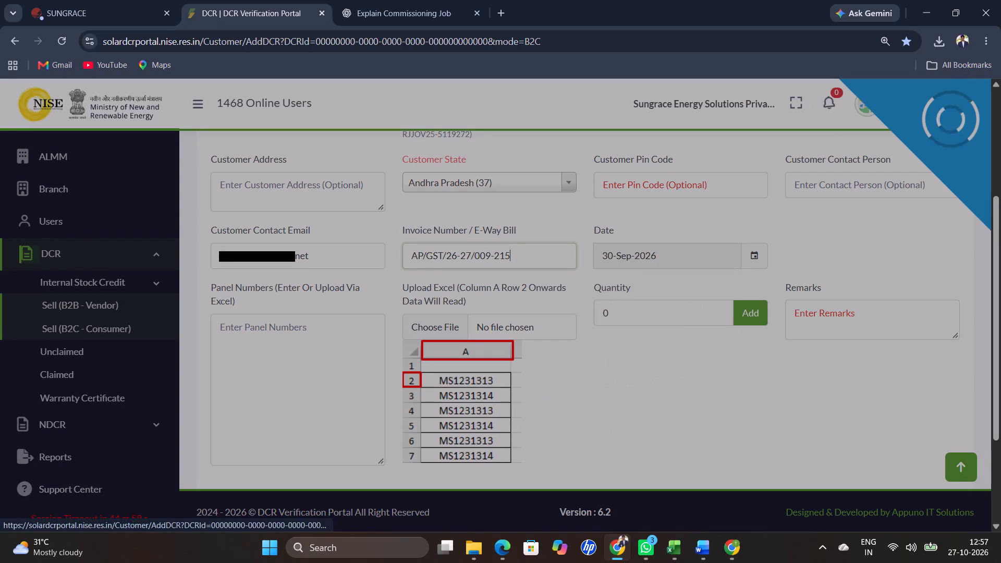
# Copy the panel serial numbers from the SUNGRACE work order into the DCR form's Panel Numbers.
pyautogui.click(339, 366)
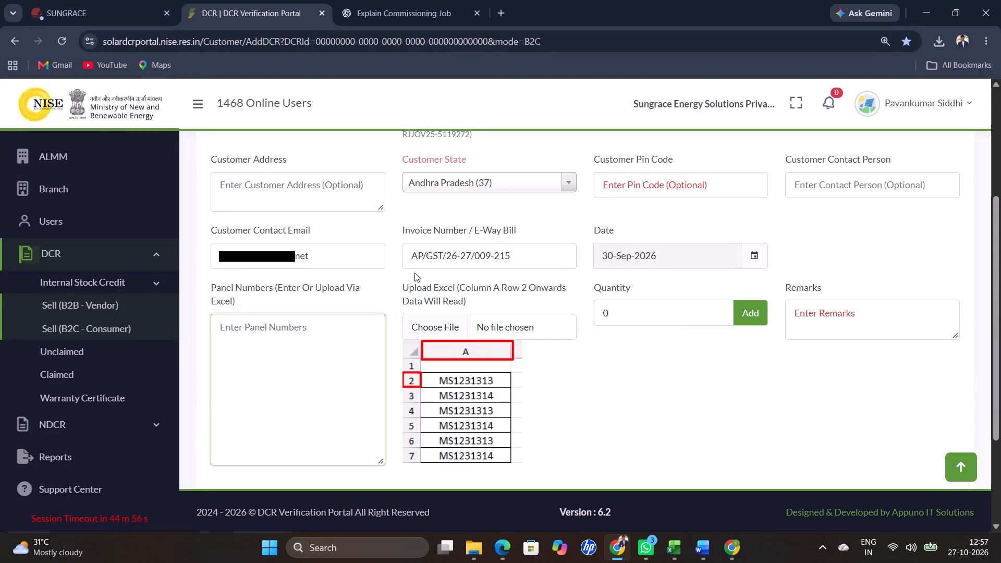
pyautogui.click(78, 3)
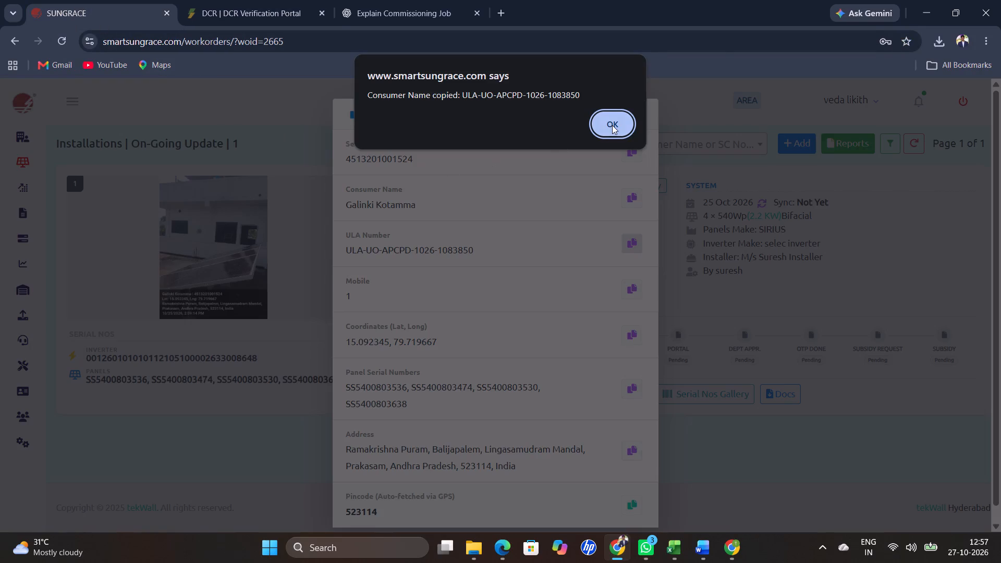
pyautogui.click(612, 125)
pyautogui.click(628, 385)
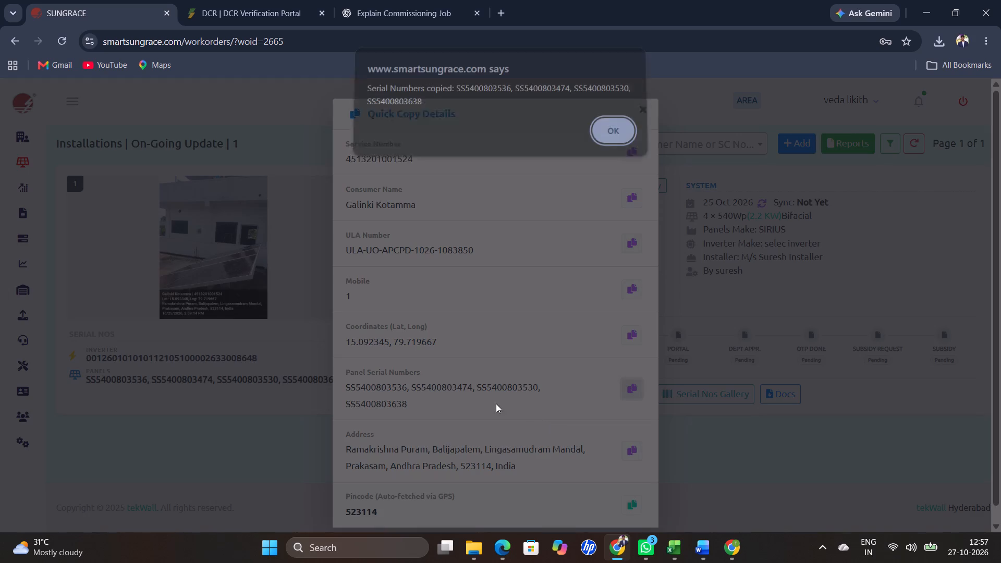
pyautogui.moveTo(184, 0); pyautogui.dragTo(250, 4)
pyautogui.click(259, 411)
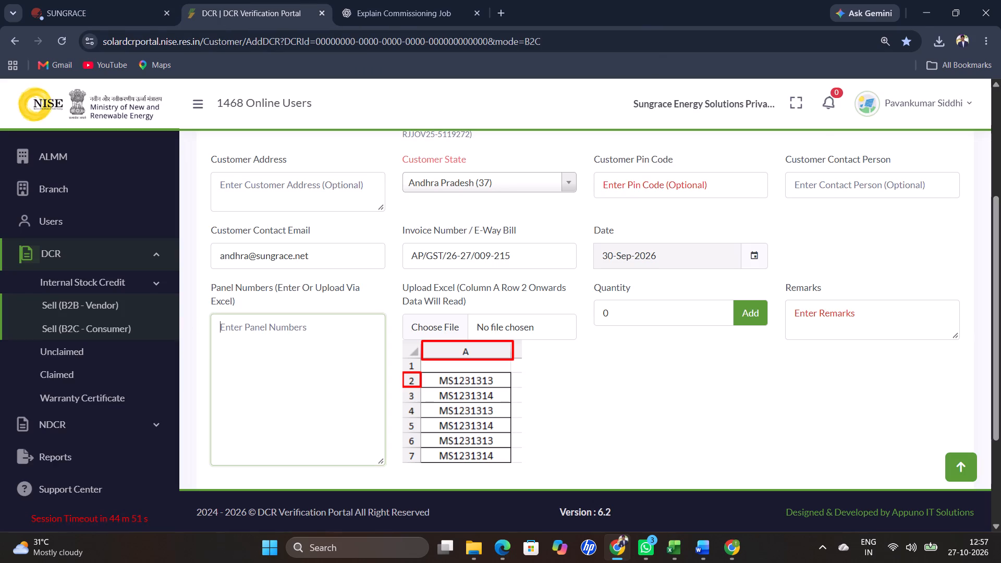
pyautogui.hotkey('ctrl', 'v')
# Put each of the four panel numbers on its own line, removing the separating commas and spaces.
pyautogui.press('Left')
pyautogui.press('Left')
pyautogui.press('Left')
pyautogui.press('Left')
pyautogui.press('Left')
pyautogui.press('Left')
pyautogui.press('Left')
pyautogui.press('Left')
pyautogui.press('Left')
pyautogui.press('Left')
pyautogui.press('Left')
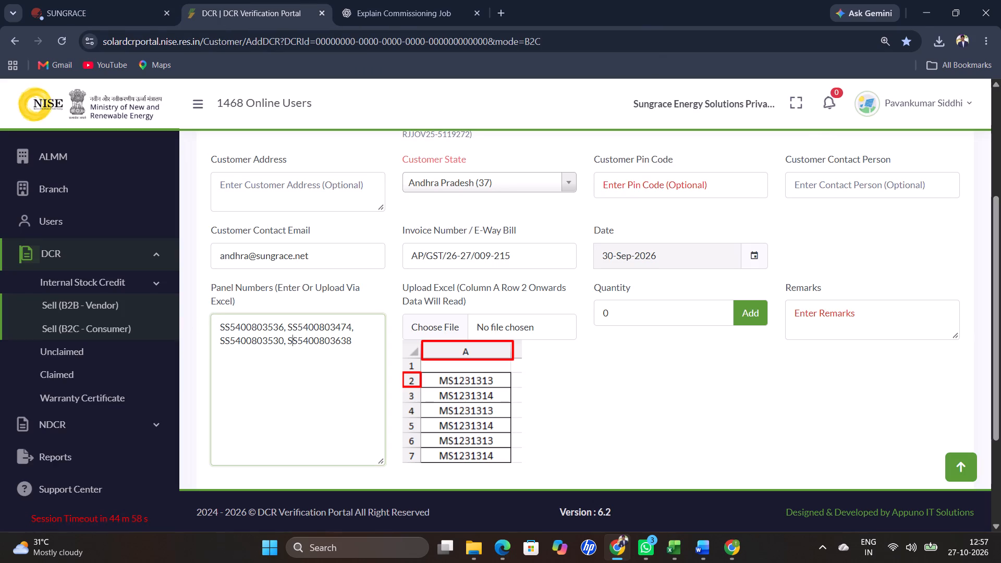
pyautogui.press('Left')
pyautogui.press('BackSpace')
pyautogui.press('BackSpace')
pyautogui.press('Return')
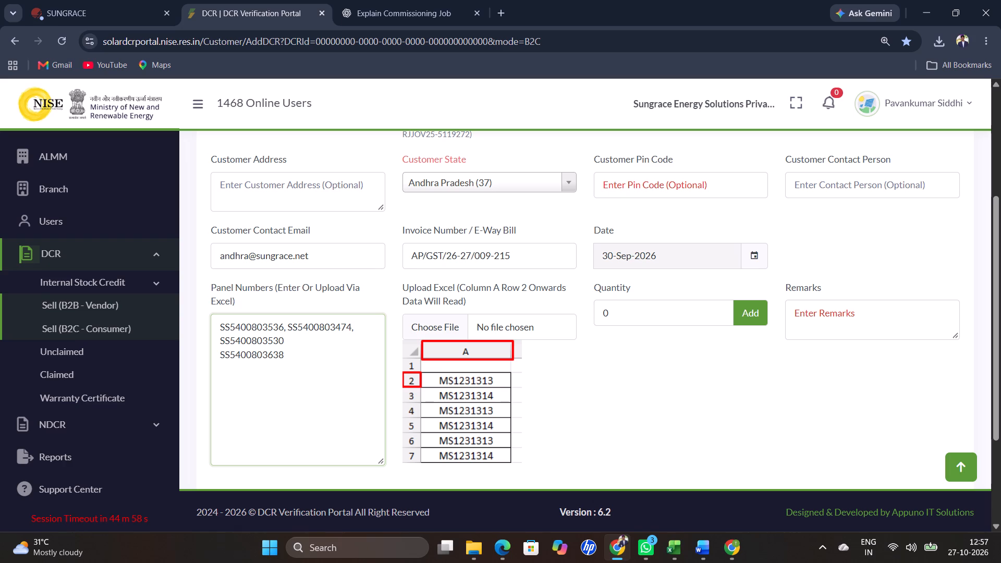
pyautogui.press('Up')
pyautogui.press('Up')
pyautogui.press('Up')
pyautogui.press('Up')
pyautogui.press('Up')
pyautogui.press('Right')
pyautogui.press('Right')
pyautogui.press('Right')
pyautogui.press('Right')
pyautogui.press('Right')
pyautogui.press('Right')
pyautogui.press('Right')
pyautogui.press('Right')
pyautogui.press('Right')
pyautogui.press('Right')
pyautogui.press('Right')
pyautogui.press('Right')
pyautogui.press('Right')
pyautogui.press('Right')
pyautogui.press('Right')
pyautogui.press('Right')
pyautogui.press('Left')
pyautogui.press('Left')
pyautogui.press('BackSpace')
pyautogui.press('BackSpace')
pyautogui.press('Return')
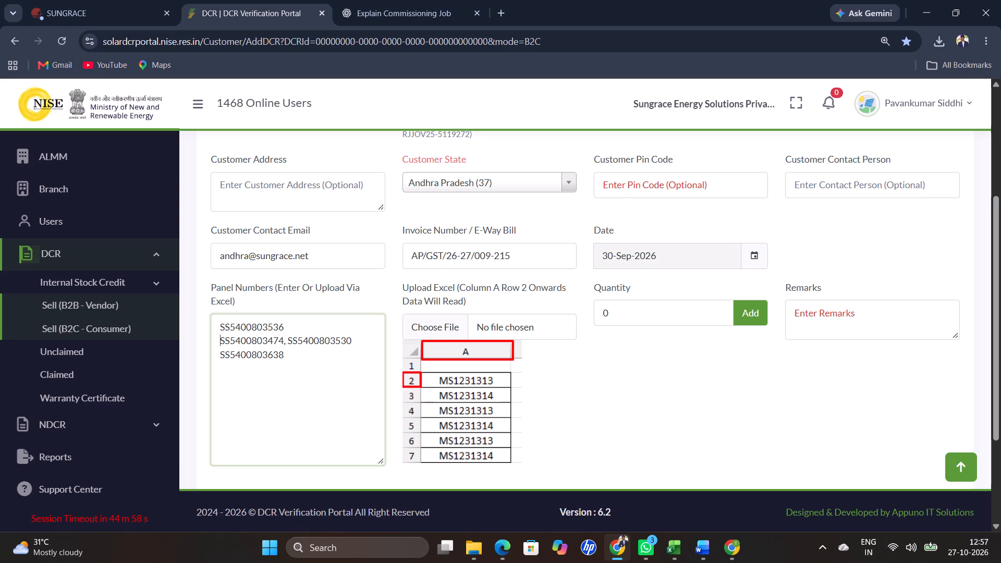
pyautogui.press('Right')
pyautogui.press('Right')
pyautogui.press('Right')
pyautogui.press('Right')
pyautogui.press('Right')
pyautogui.press('Right')
pyautogui.press('Right')
pyautogui.press('Right')
pyautogui.press('Right')
pyautogui.press('Right')
pyautogui.press('Right')
pyautogui.press('Right')
pyautogui.press('Right')
pyautogui.press('Right')
pyautogui.press('Right')
pyautogui.press('Left')
pyautogui.press('BackSpace')
pyautogui.press('BackSpace')
pyautogui.press('Return')
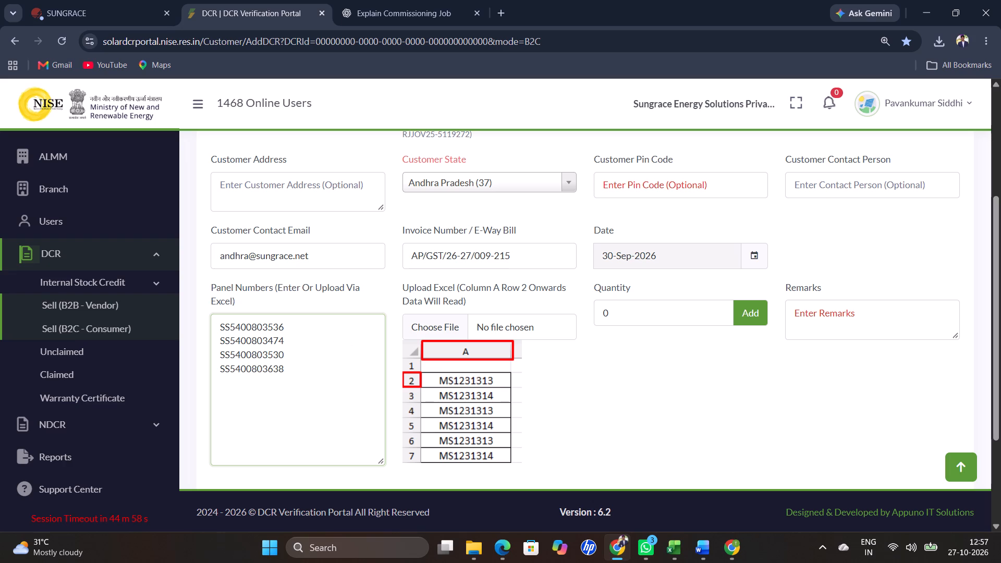
# Set the Quantity to 4 and add the entered panels to the DCR form.
pyautogui.click(655, 314)
pyautogui.scroll(4, 655, 313)
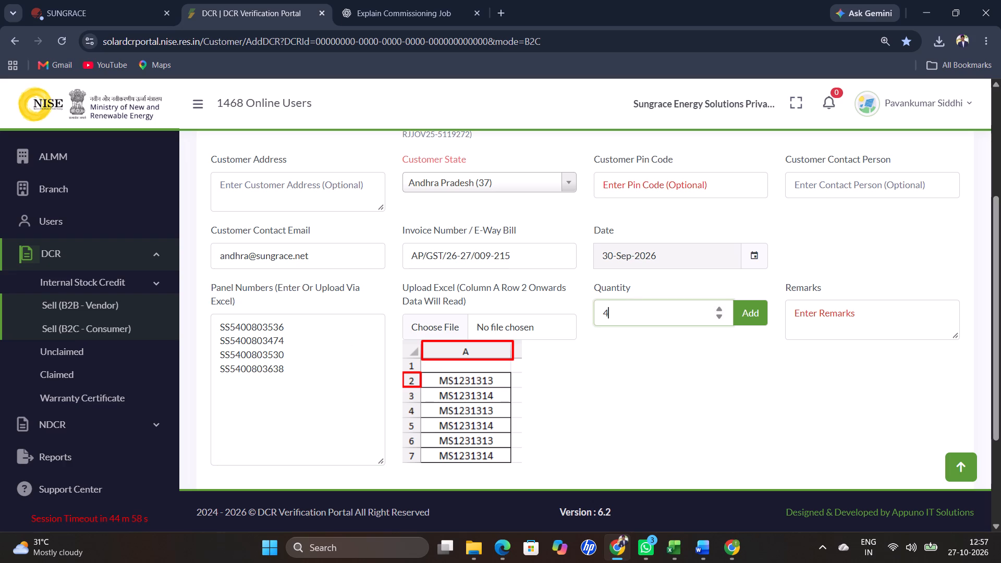
pyautogui.click(760, 304)
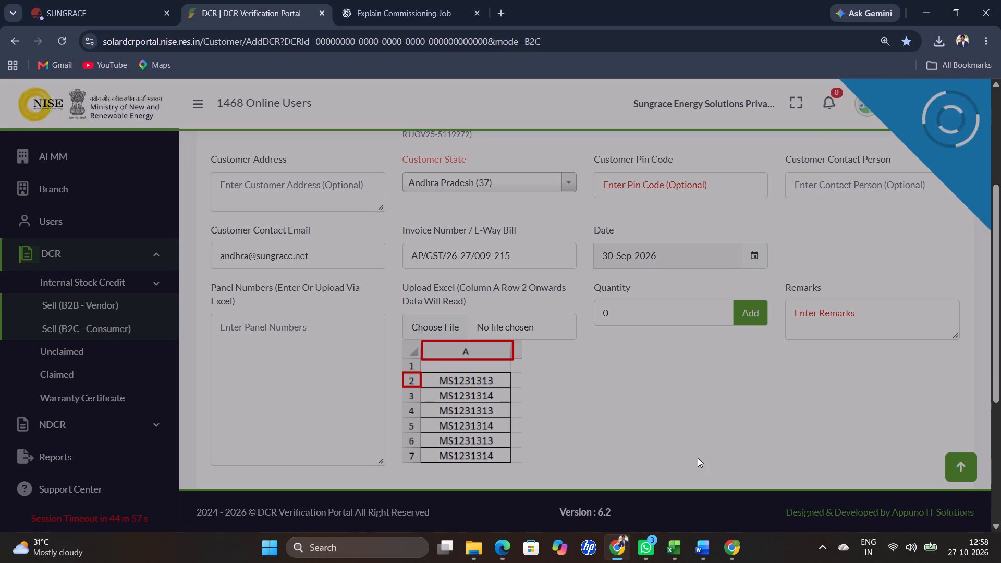
# Copy the consumer's address from the SUNGRACE work order into the DCR form's Remarks.
pyautogui.moveTo(854, 320); pyautogui.dragTo(846, 324)
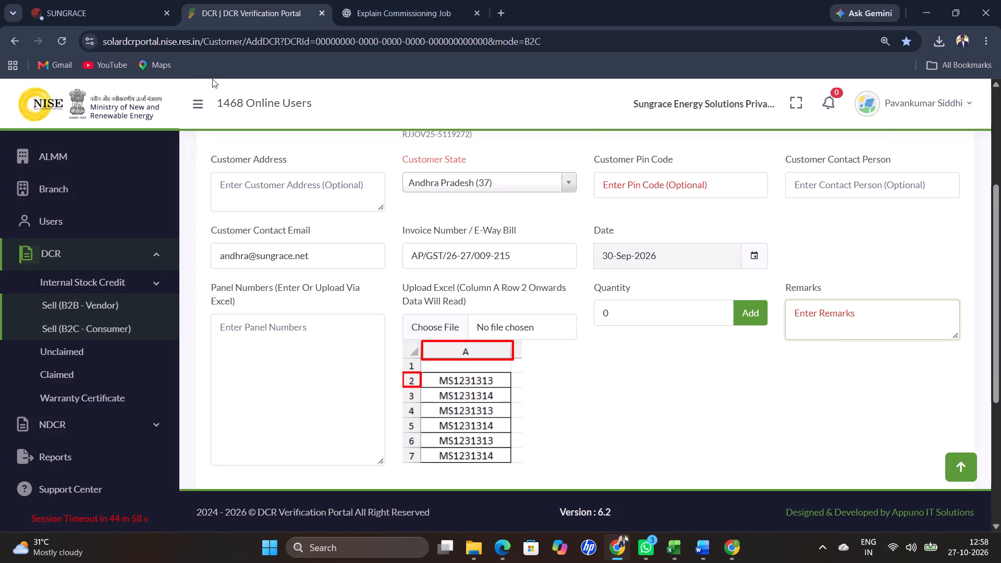
pyautogui.click(97, 0)
pyautogui.click(619, 126)
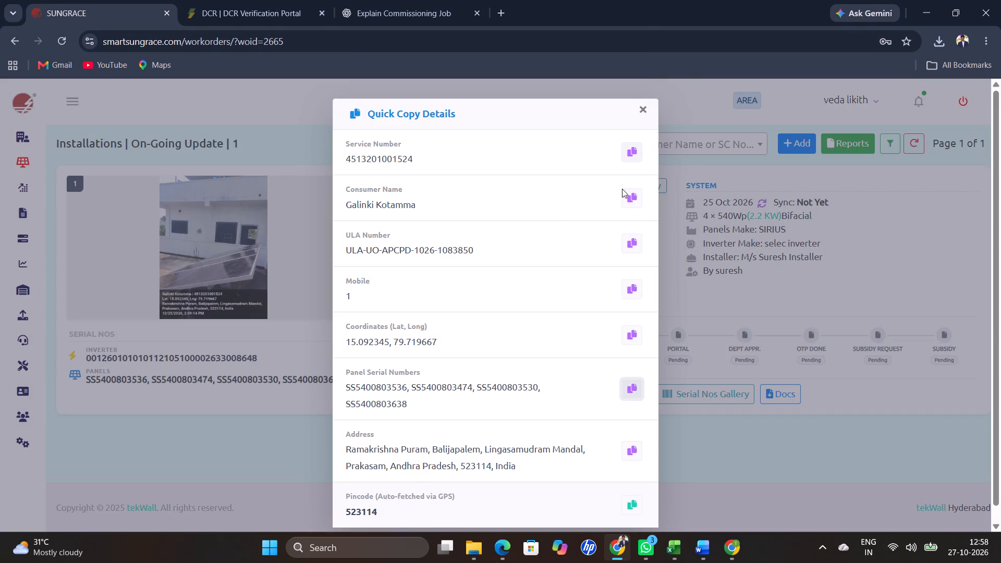
pyautogui.click(239, 9)
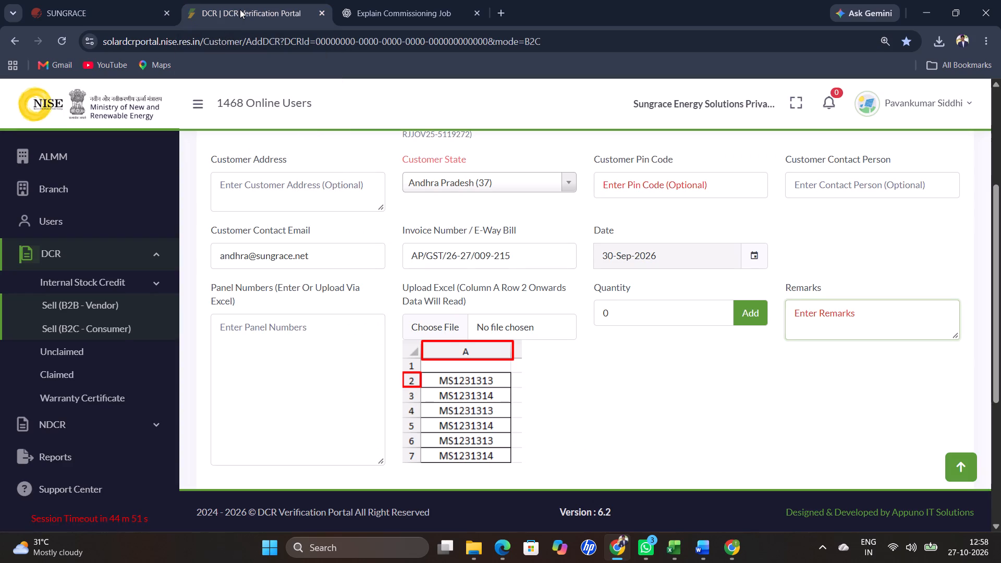
pyautogui.click(138, 3)
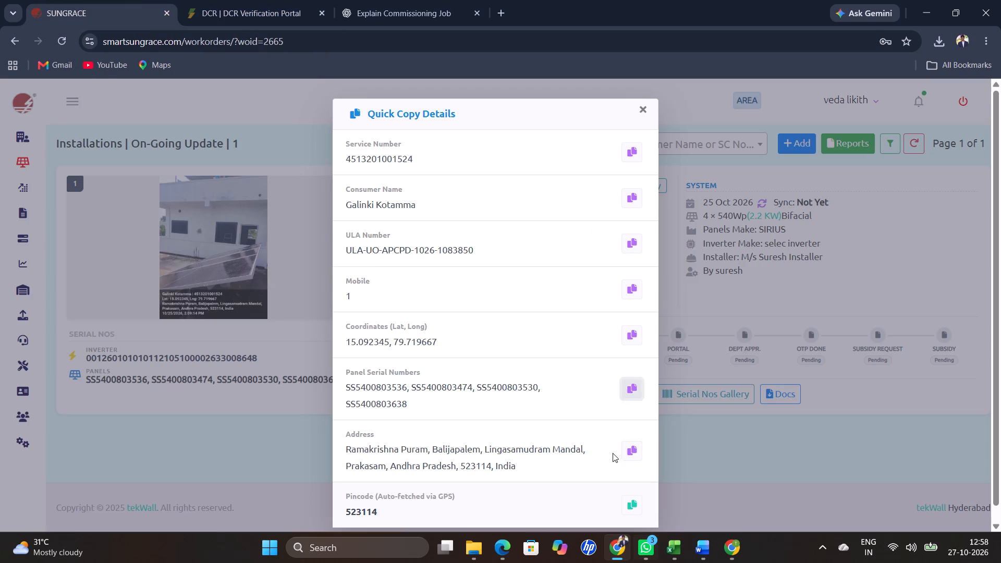
pyautogui.click(632, 451)
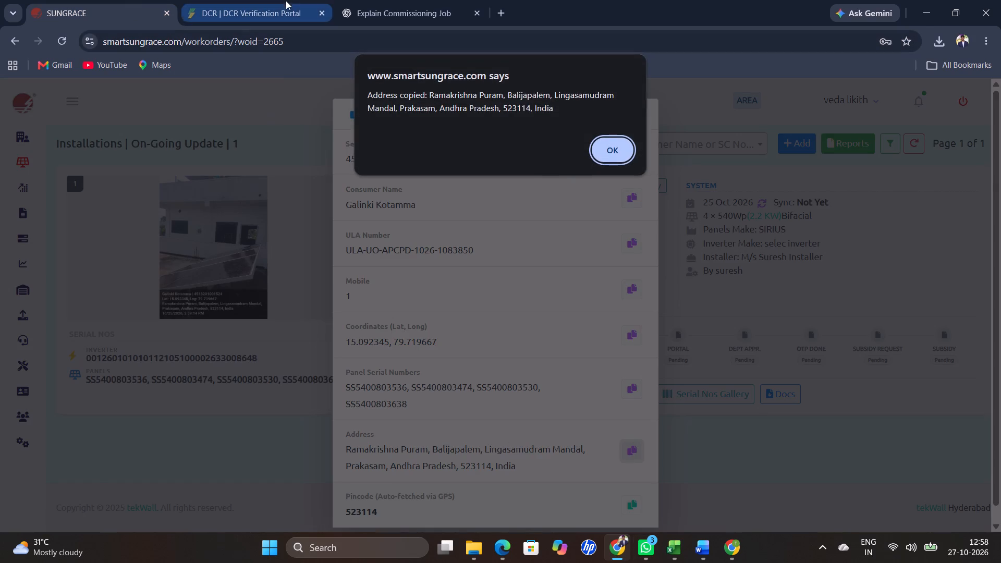
pyautogui.click(286, 1)
pyautogui.hotkey('ctrl', 'v')
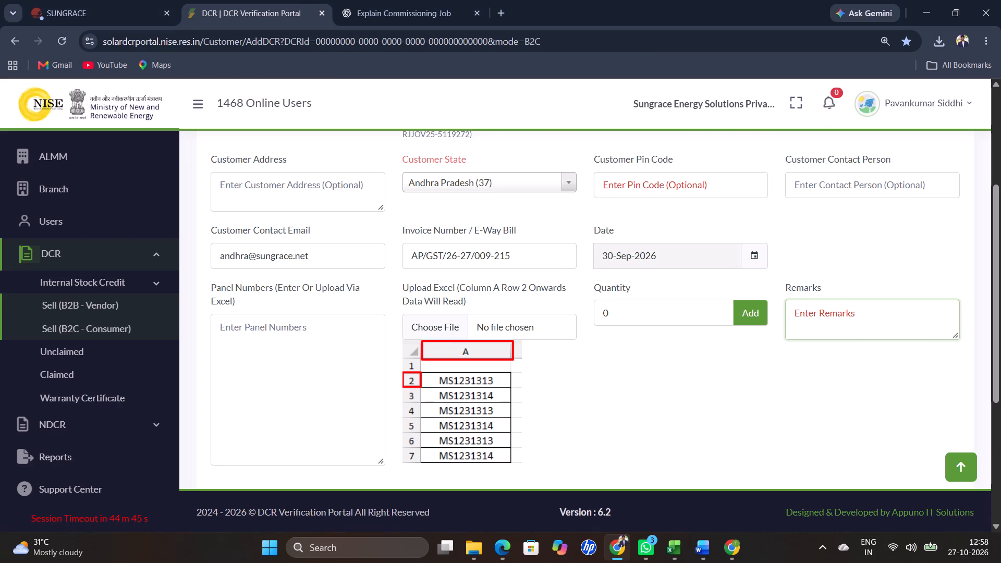
# Copy the pincode from the SUNGRACE work order into the DCR form's Customer Pin Code.
pyautogui.click(669, 165)
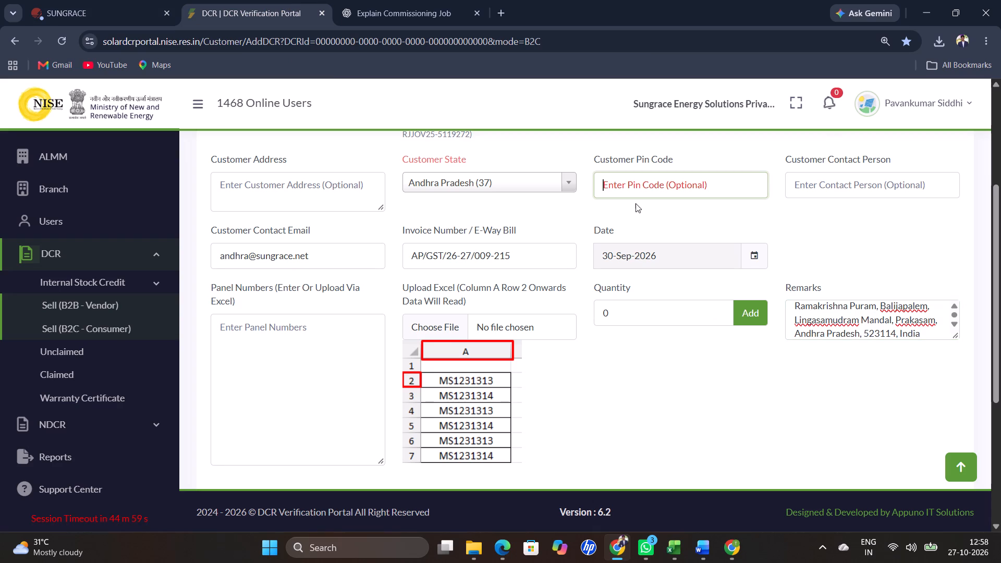
pyautogui.click(84, 0)
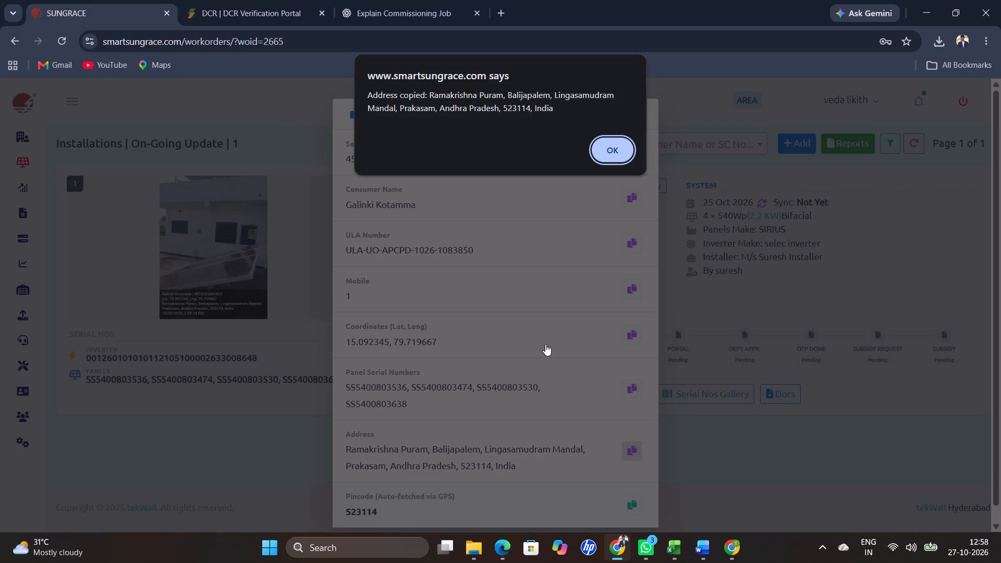
pyautogui.click(622, 151)
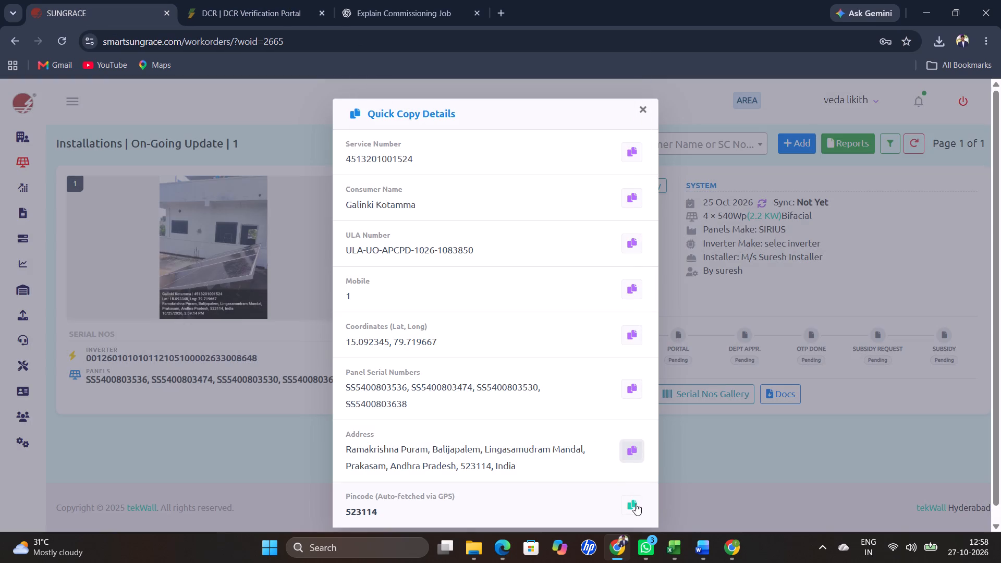
pyautogui.click(633, 501)
pyautogui.click(257, 0)
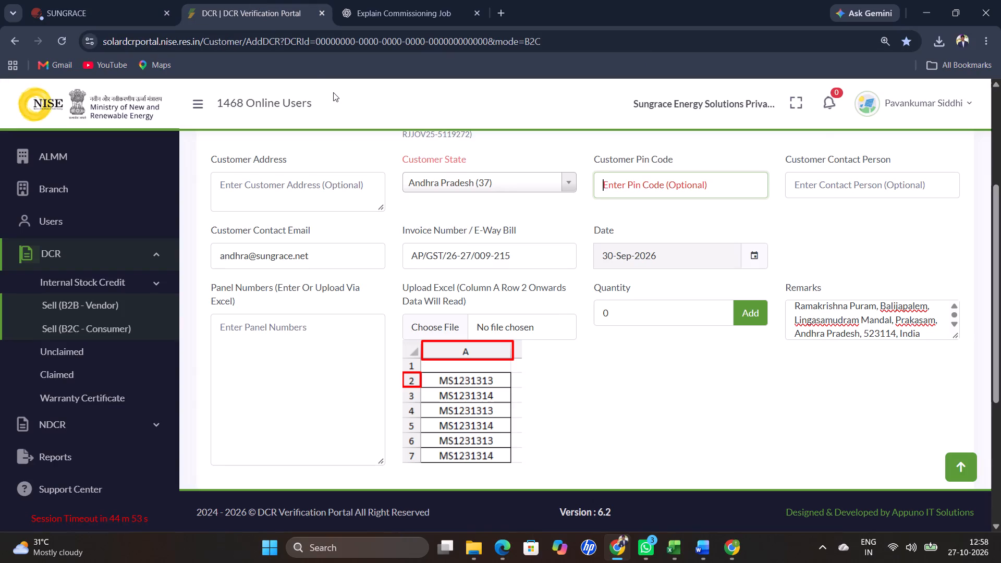
pyautogui.hotkey('ctrl', 'v')
# Confirm the completed DCR form to submit it for certificate issue.
pyautogui.scroll(-3, 621, 191)
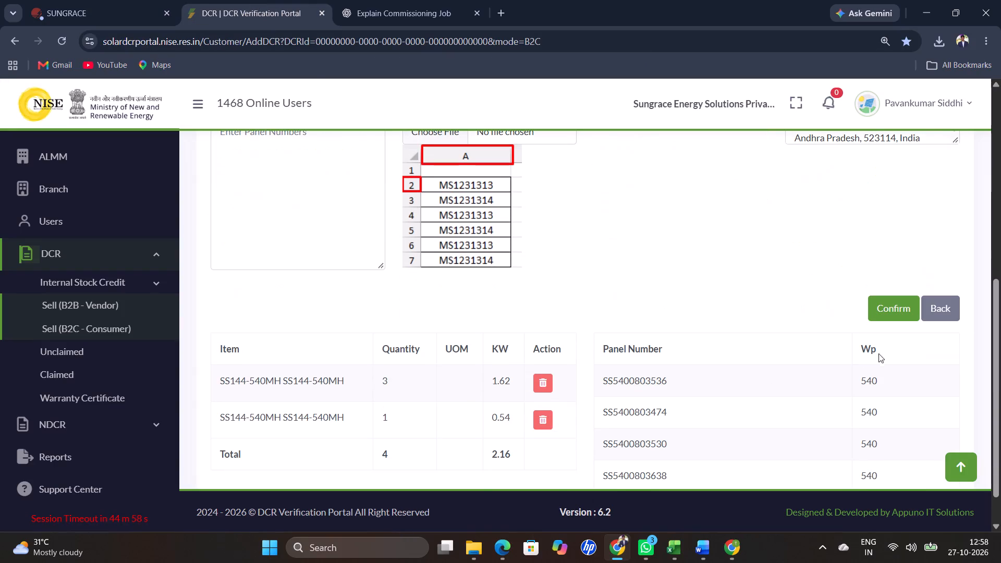
pyautogui.click(874, 317)
pyautogui.click(633, 378)
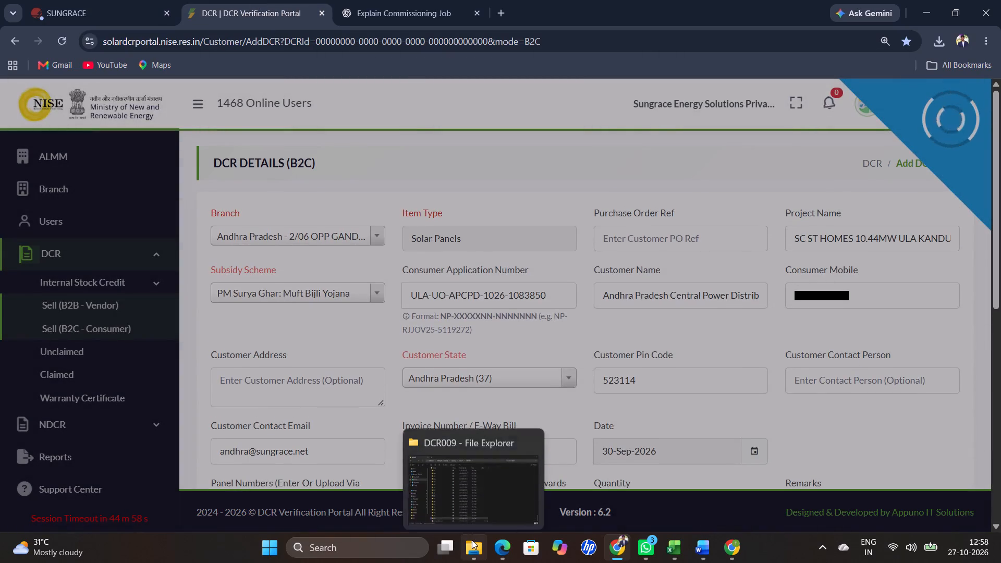
# In File Explorer, create a new folder named 215_ inside DCR009.
pyautogui.click(468, 518)
pyautogui.click(25, 68)
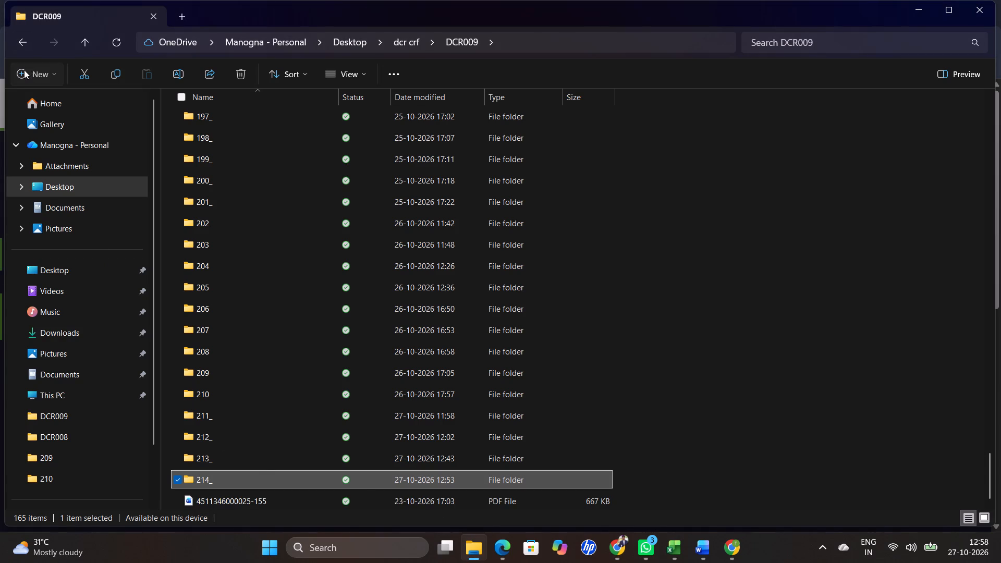
pyautogui.click(40, 106)
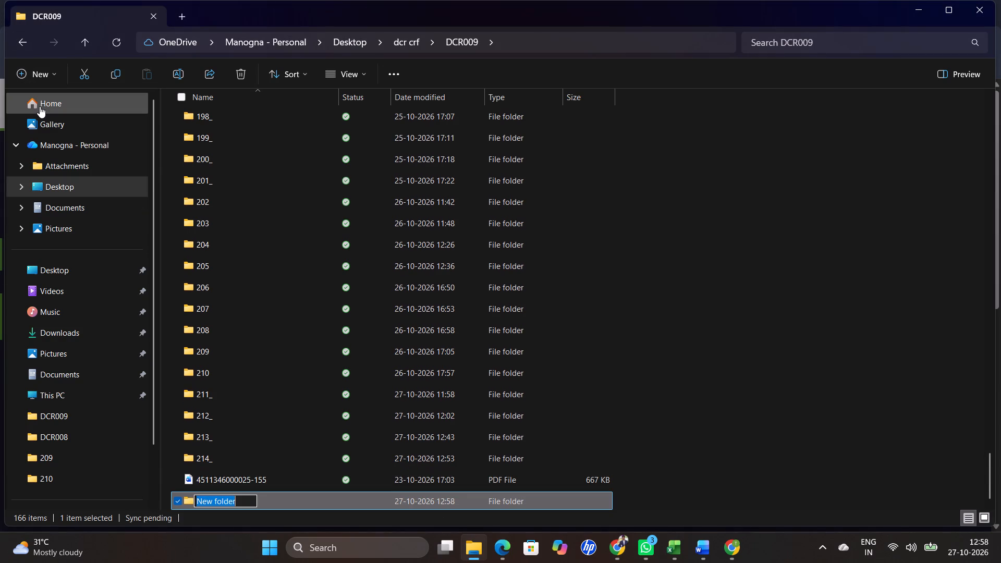
pyautogui.write('215')
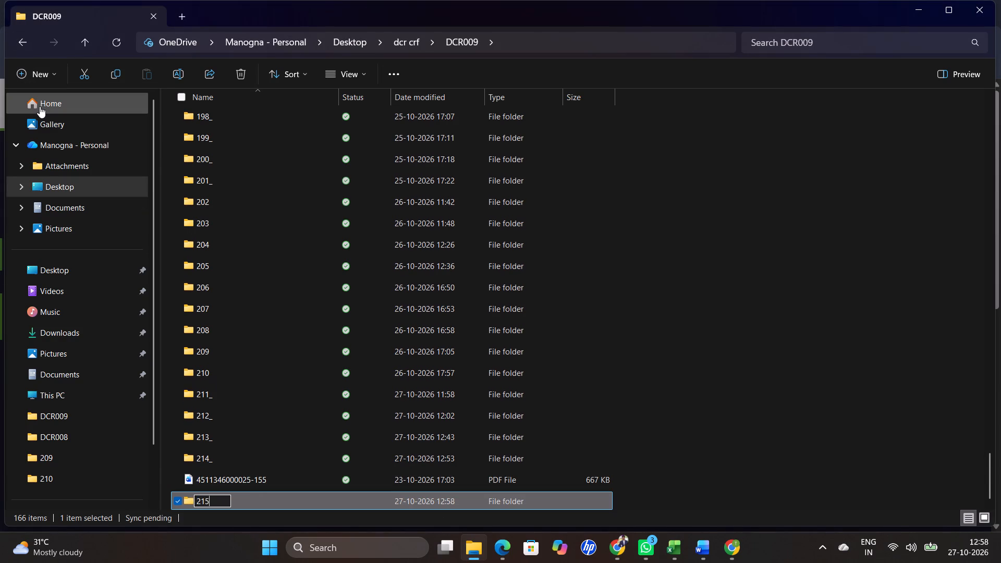
pyautogui.hotkey('shift', '_')
pyautogui.press('Return')
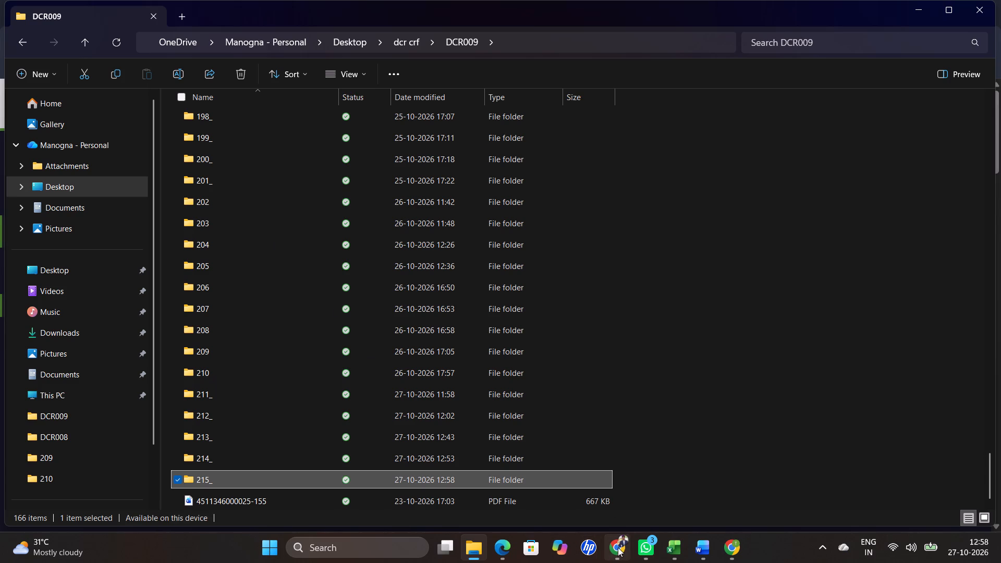
# Copy the consumer's service number from the work order's Quick Copy Details in SUNGRACE.
pyautogui.click(619, 493)
pyautogui.click(79, 2)
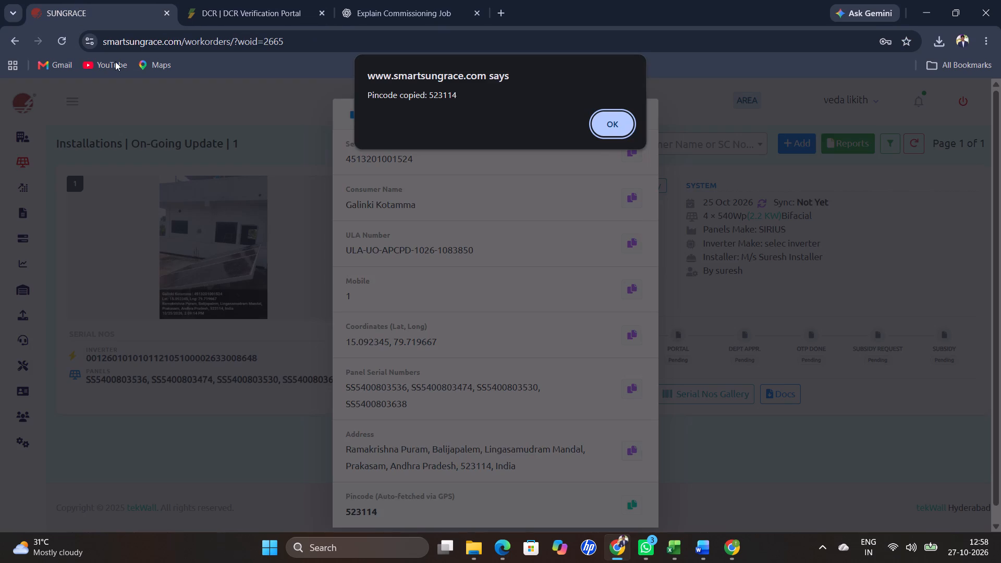
pyautogui.click(629, 120)
pyautogui.click(638, 151)
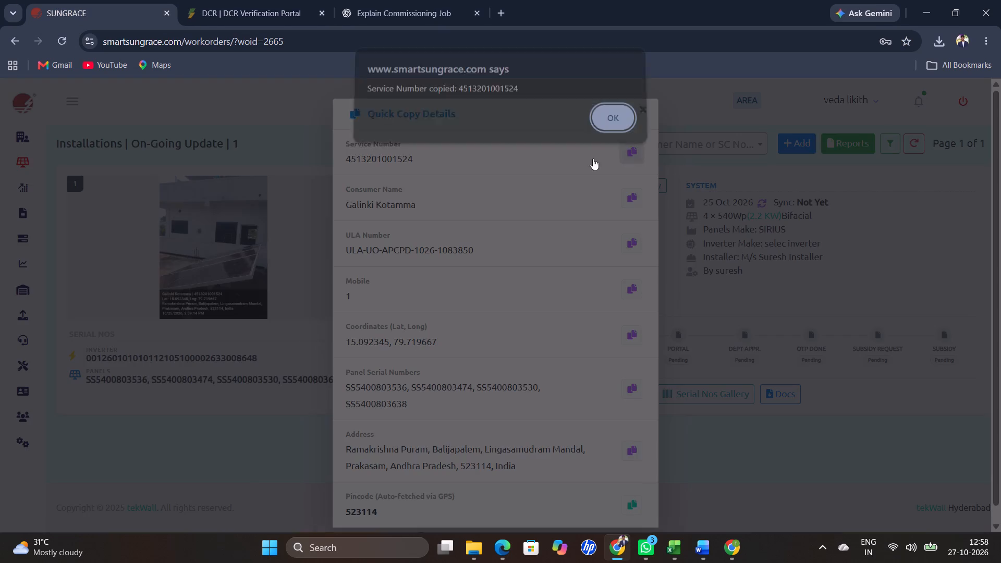
# Download the issued certificate from the DCR portal into DCR009's 215_ folder, naming it with the copied service number followed by -215.
pyautogui.click(256, 0)
pyautogui.click(857, 458)
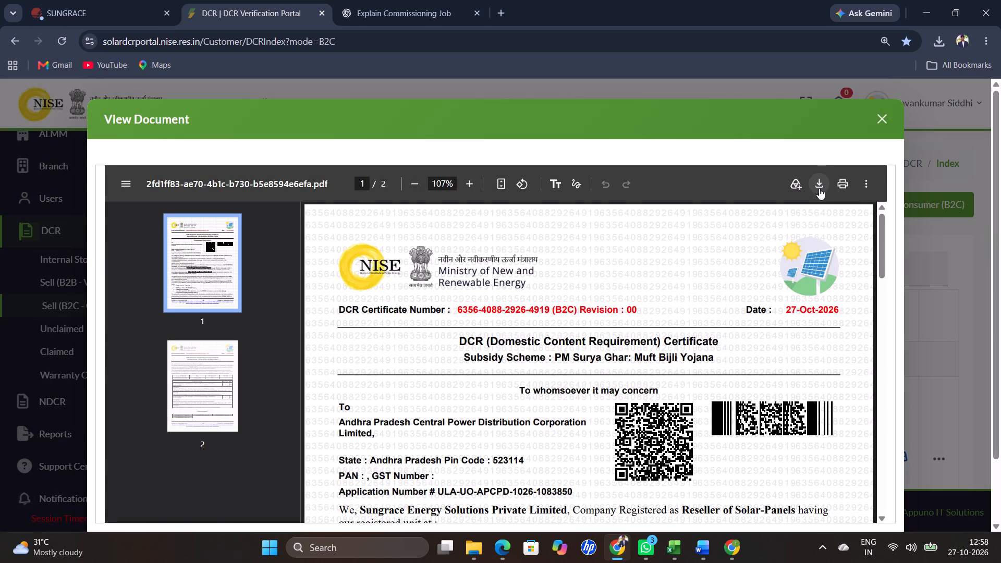
pyautogui.click(820, 189)
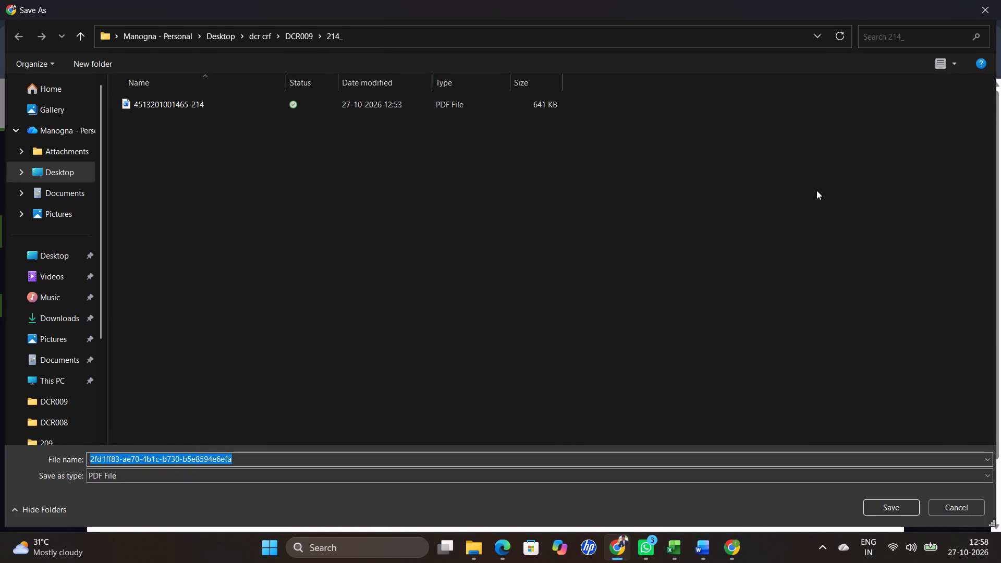
pyautogui.hotkey('ctrl', 'v')
pyautogui.write('-215')
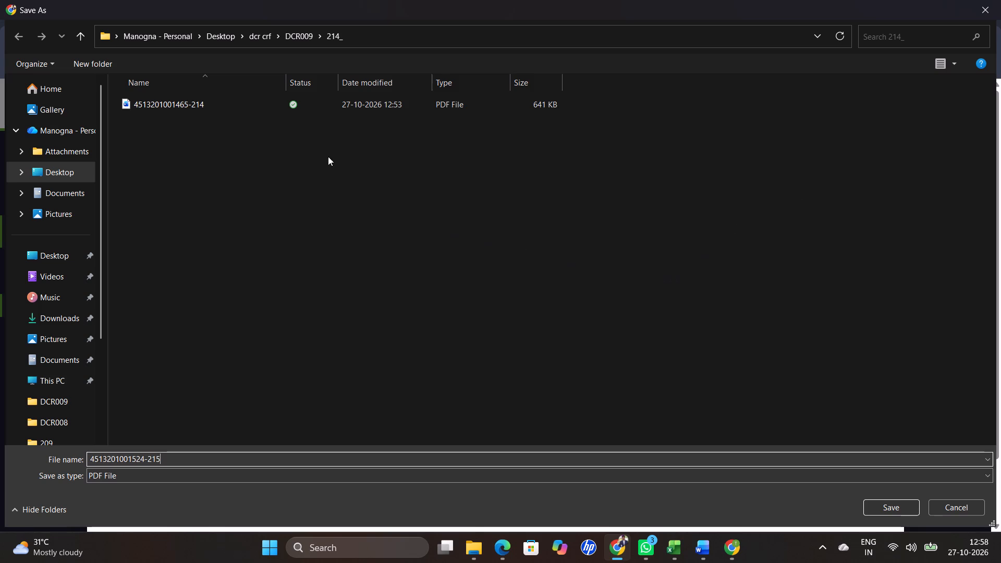
pyautogui.click(299, 42)
pyautogui.scroll(-4, 238, 297)
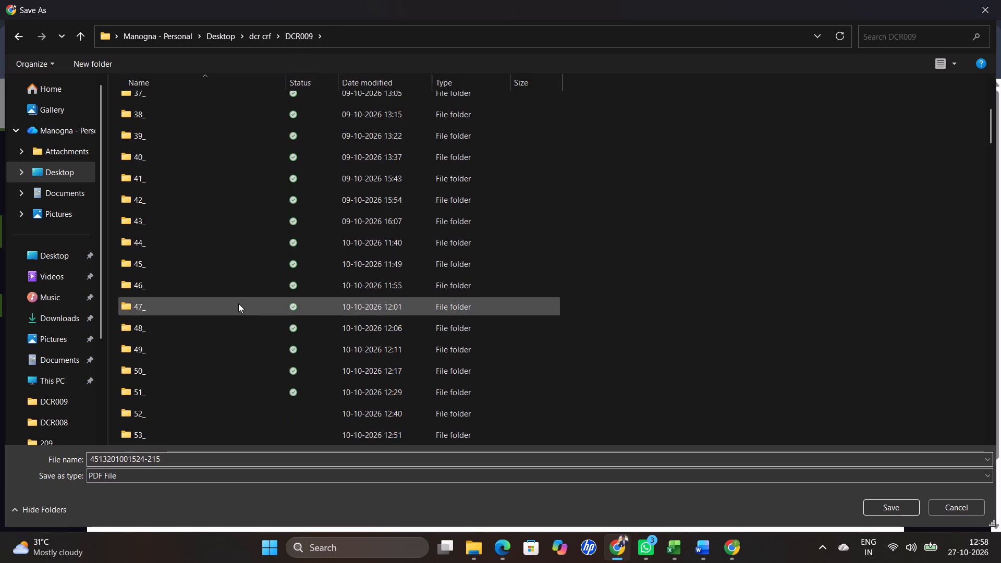
pyautogui.scroll(-2, 238, 303)
pyautogui.scroll(-10, 234, 358)
pyautogui.scroll(-15, 245, 341)
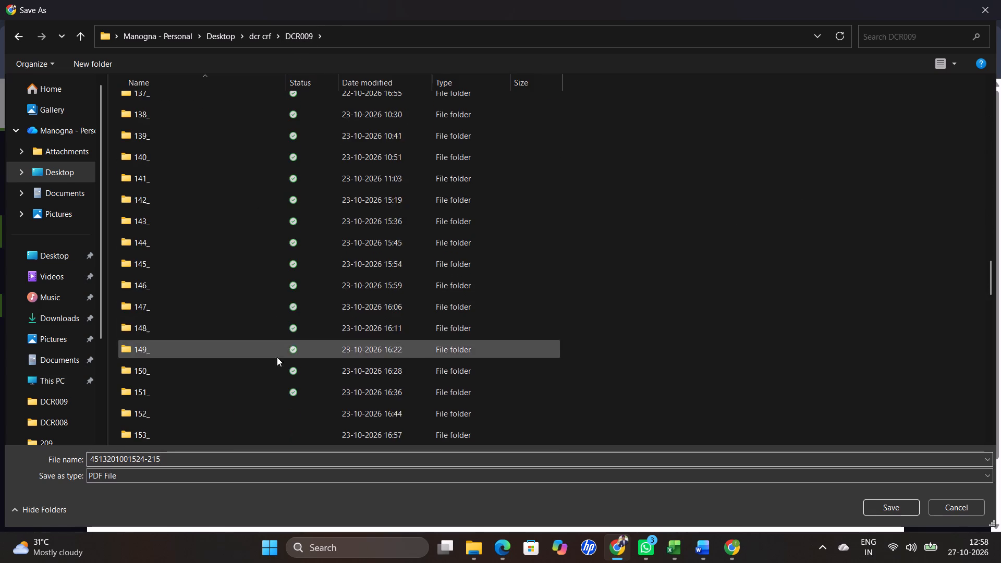
pyautogui.scroll(-20, 277, 357)
pyautogui.scroll(-4, 277, 357)
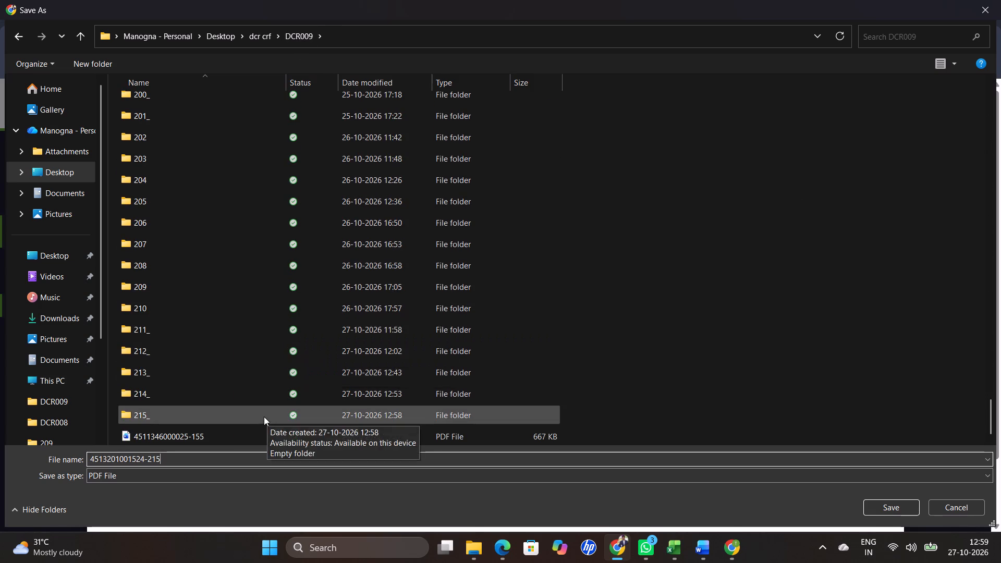
pyautogui.doubleClick(264, 417)
pyautogui.click(875, 513)
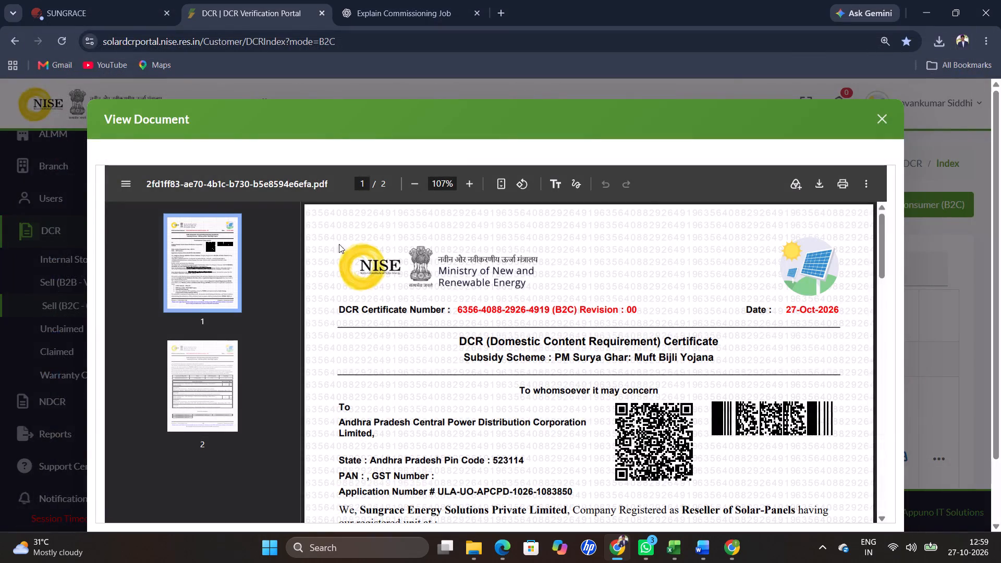
# Back in SUNGRACE, close the Quick Copy Details and open the work order's Project Stage form.
pyautogui.click(124, 18)
pyautogui.click(608, 126)
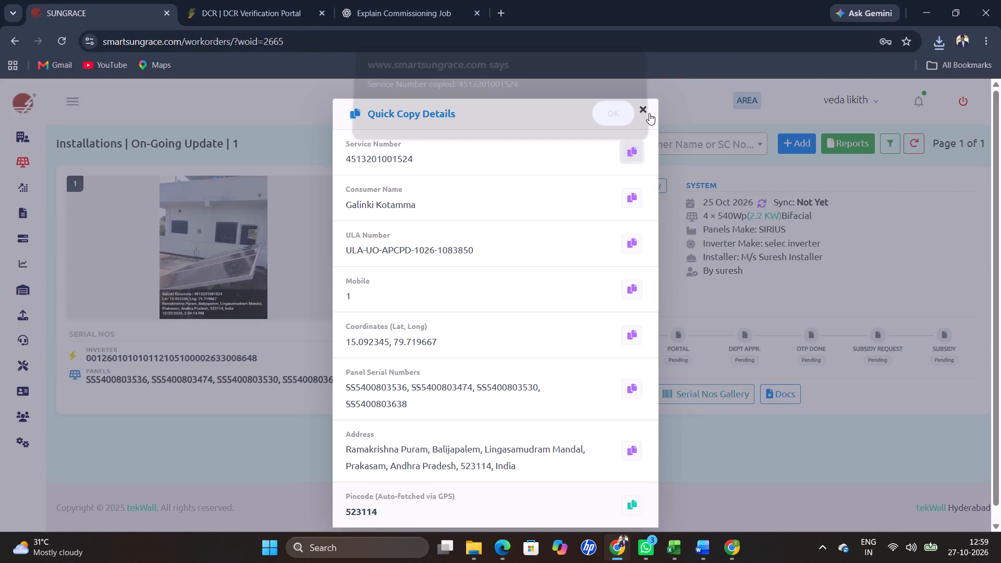
pyautogui.click(641, 105)
pyautogui.click(618, 393)
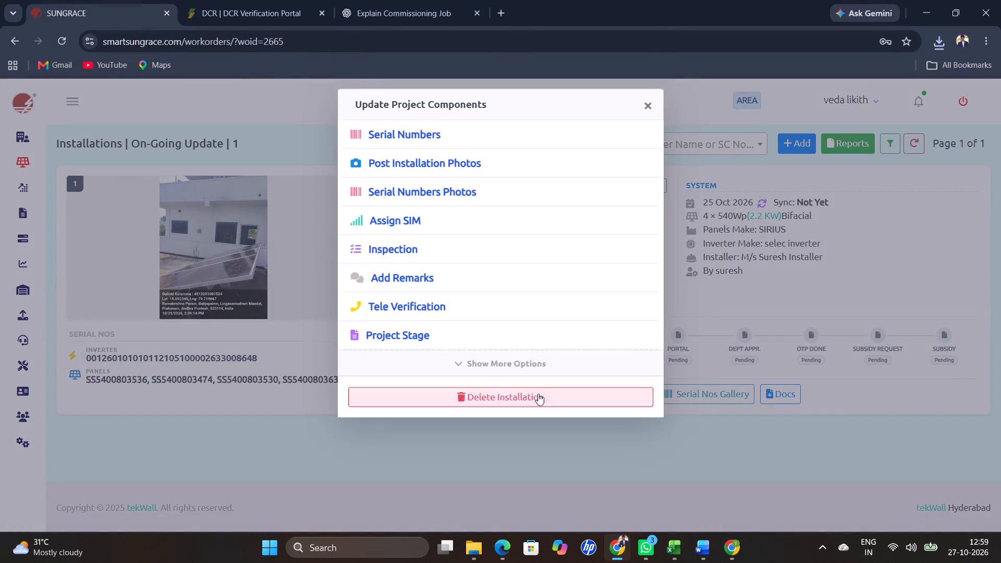
pyautogui.click(406, 339)
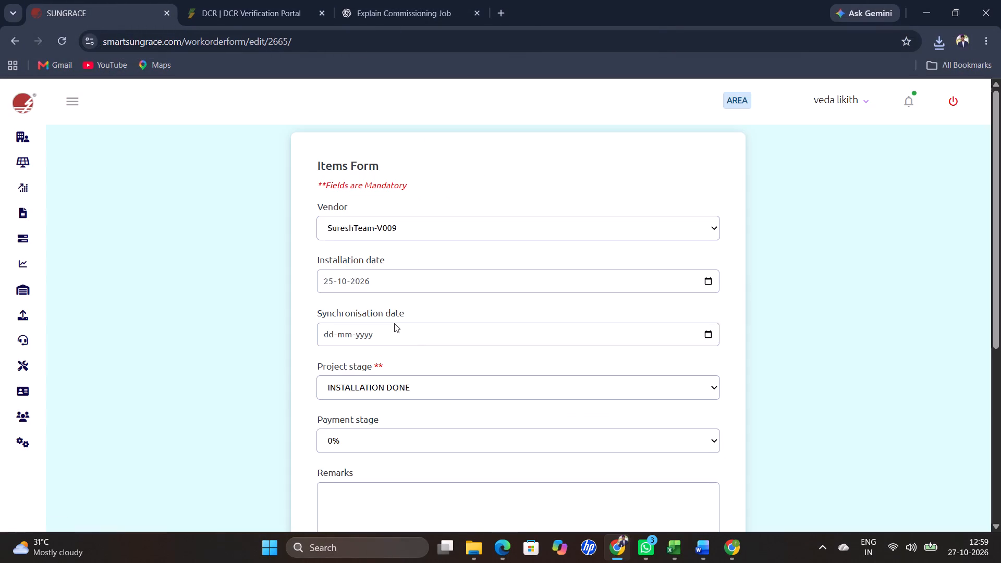
# Attach the certificate PDF from DCR009's 215_ folder as the work order's Dcr upload and submit the form.
pyautogui.scroll(-5, 369, 310)
pyautogui.click(347, 334)
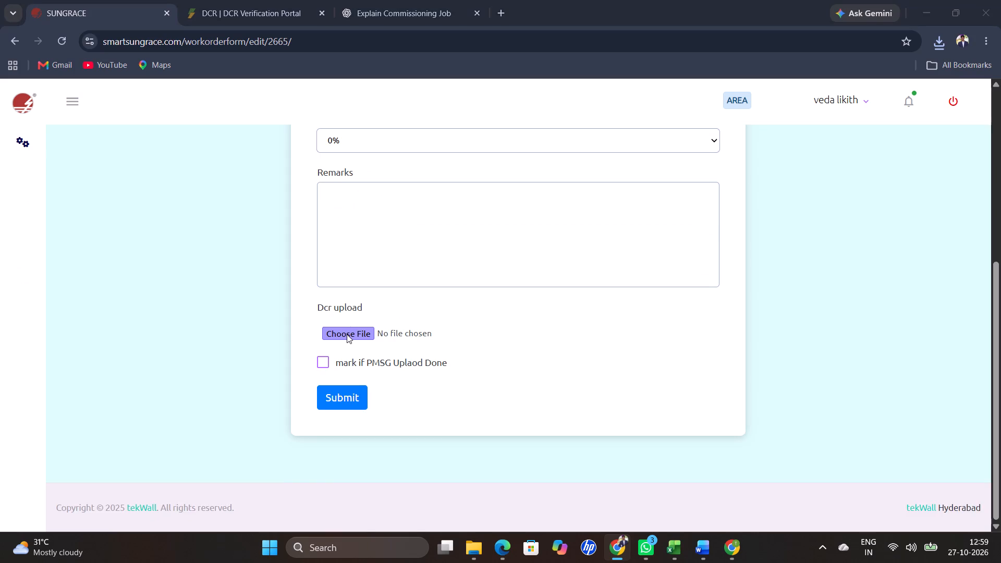
pyautogui.click(300, 34)
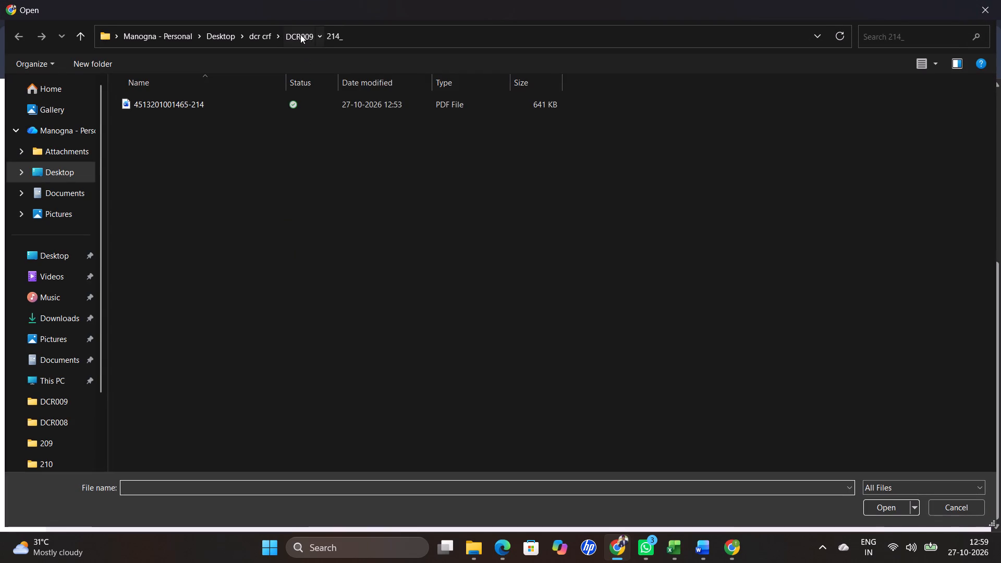
pyautogui.scroll(-9, 195, 262)
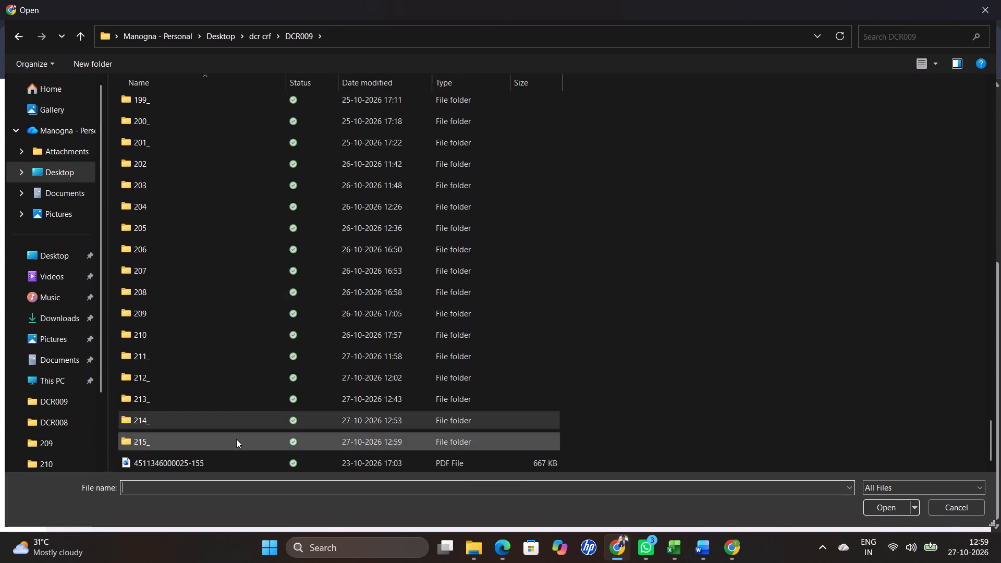
pyautogui.doubleClick(236, 439)
pyautogui.doubleClick(252, 105)
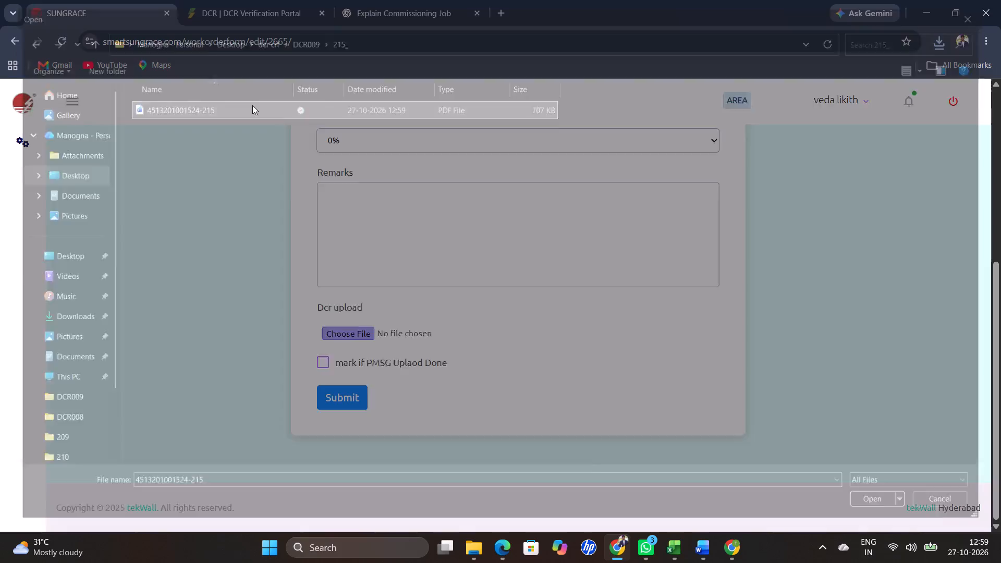
pyautogui.click(345, 389)
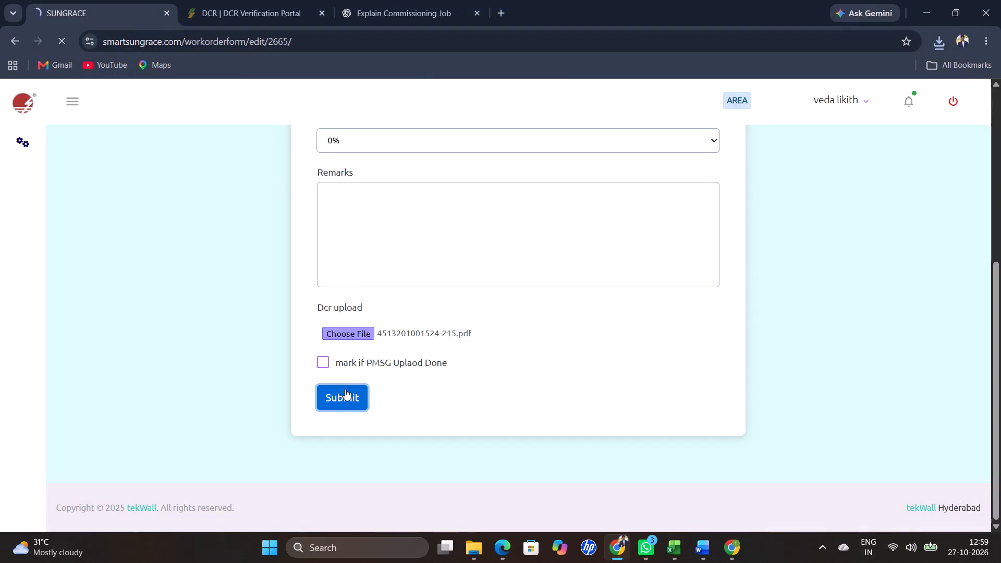
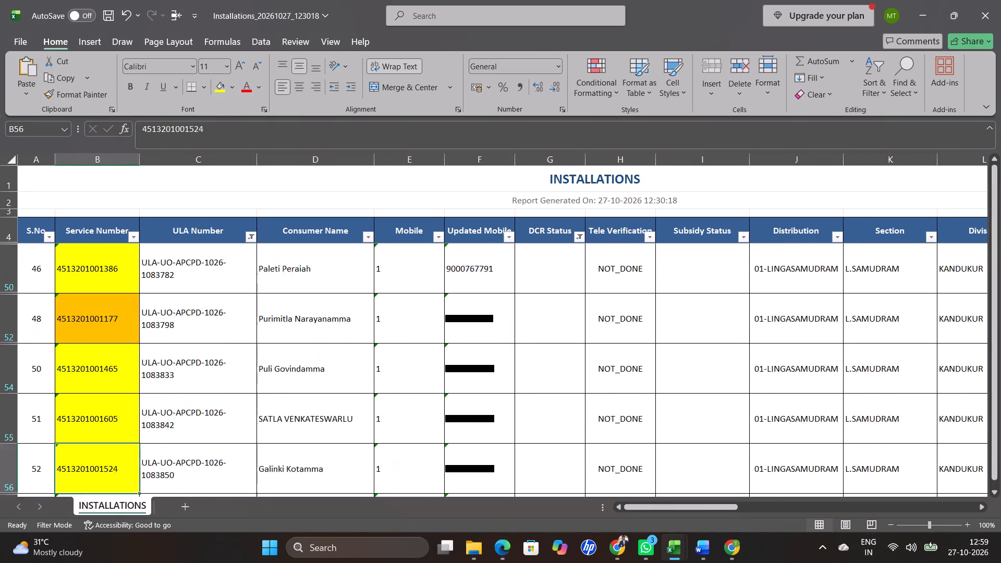
# In the INSTALLATIONS sheet, copy the service number of the first unhighlighted consumer row, S.No 57.
pyautogui.scroll(-6, 198, 344)
pyautogui.scroll(5, 200, 340)
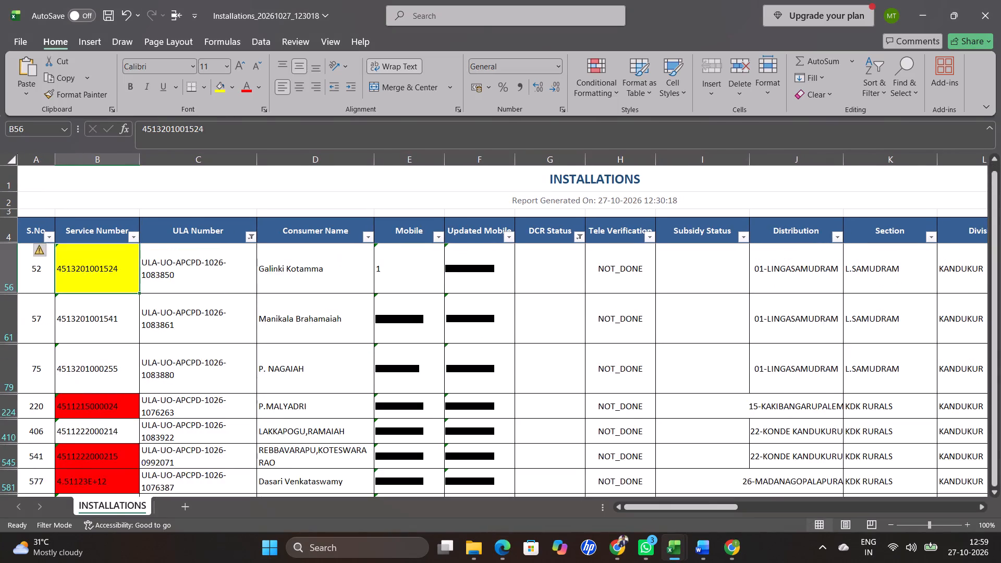
pyautogui.scroll(4, 200, 340)
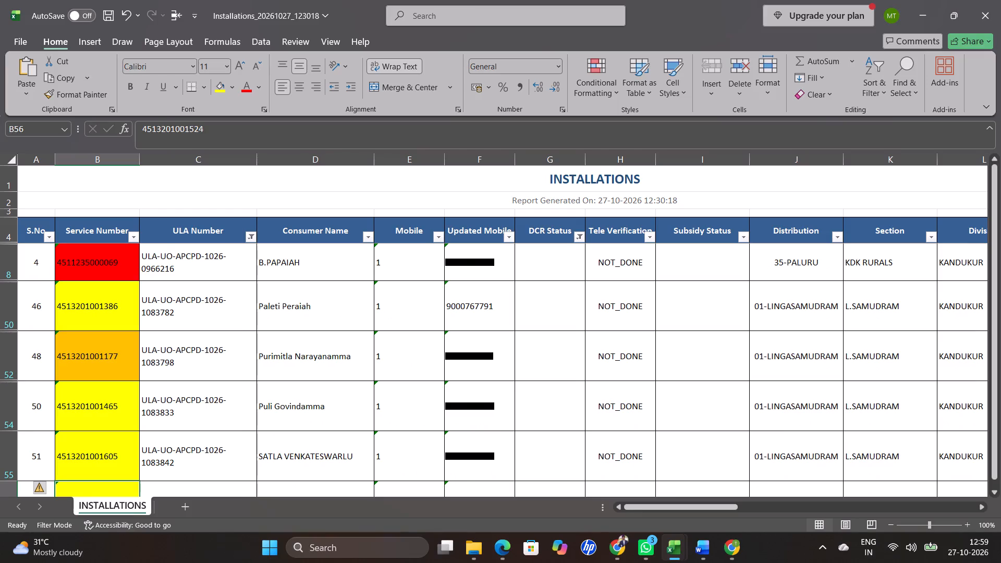
pyautogui.scroll(-2, 120, 445)
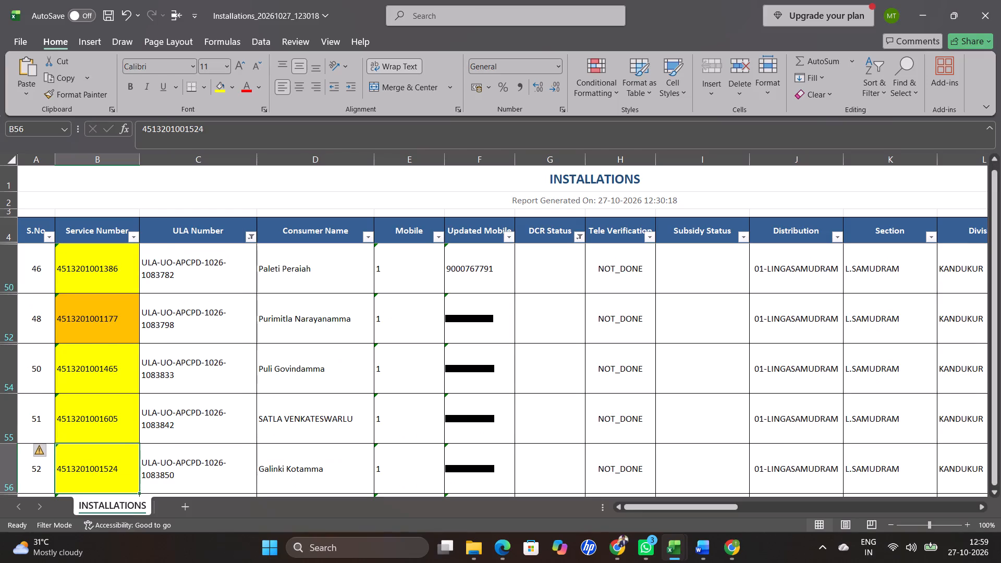
pyautogui.scroll(-2, 115, 418)
pyautogui.scroll(7, 116, 407)
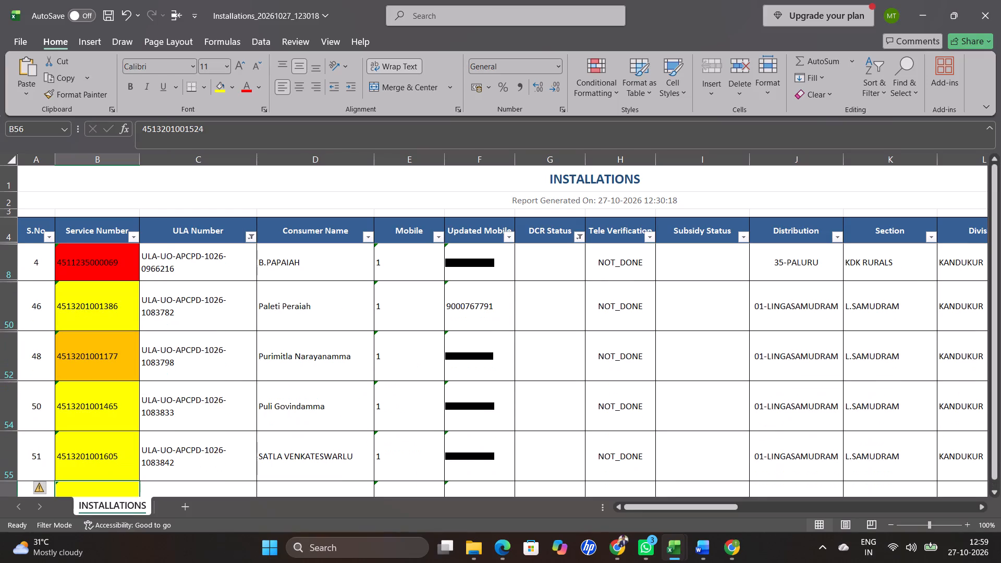
pyautogui.click(105, 257)
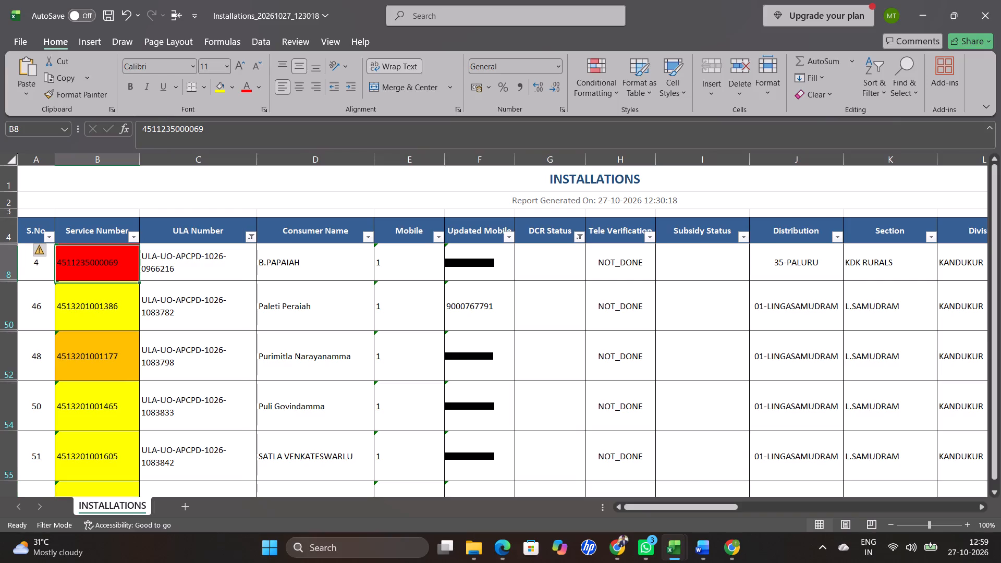
pyautogui.press('Down')
pyautogui.press('Down')
pyautogui.press('Down')
pyautogui.press('Down')
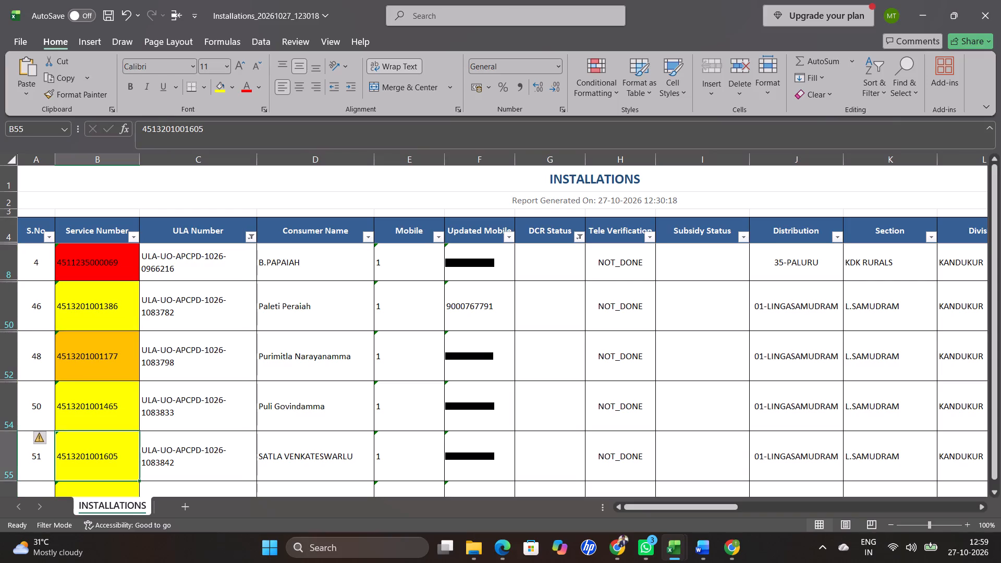
pyautogui.press('Down')
pyautogui.press('Down')
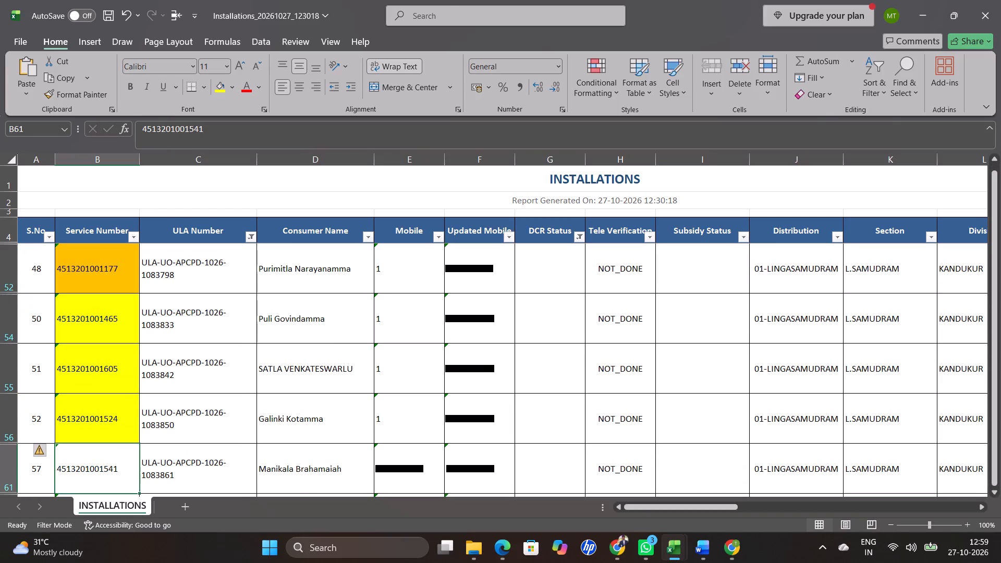
pyautogui.hotkey('ctrl', 'c')
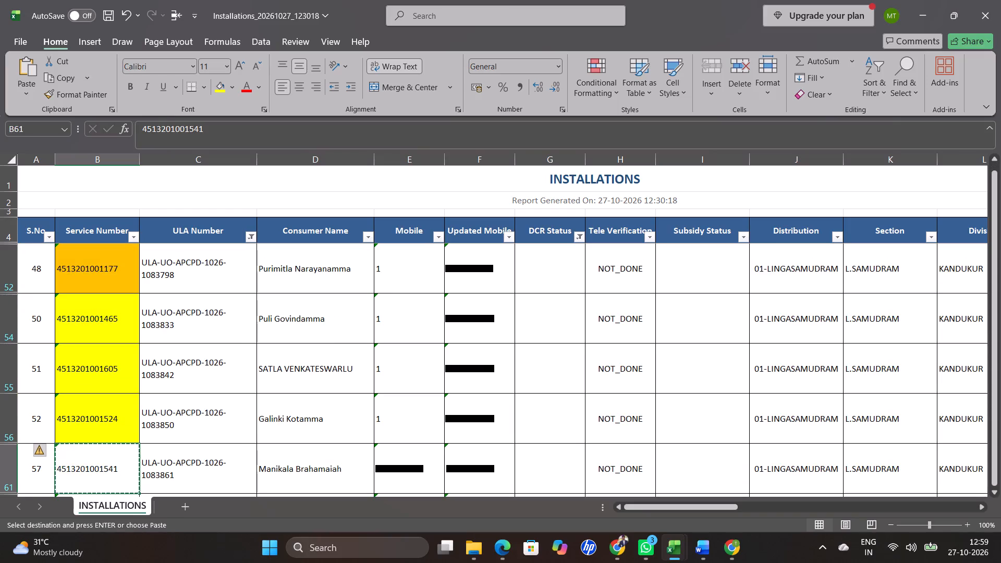
# Switch to SUNGRACE in Chrome and find the work order matching the copied service number.
pyautogui.click(609, 498)
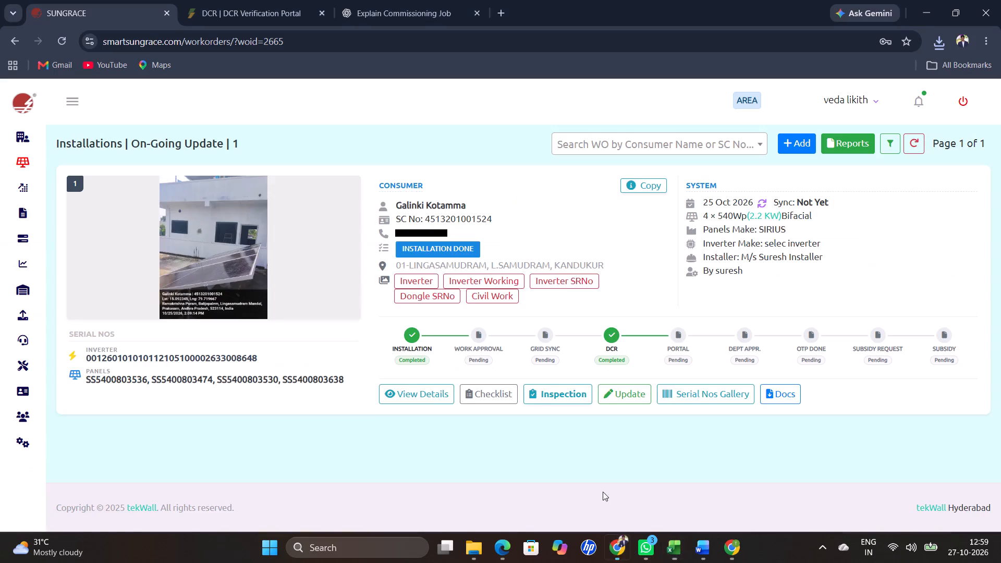
pyautogui.click(603, 149)
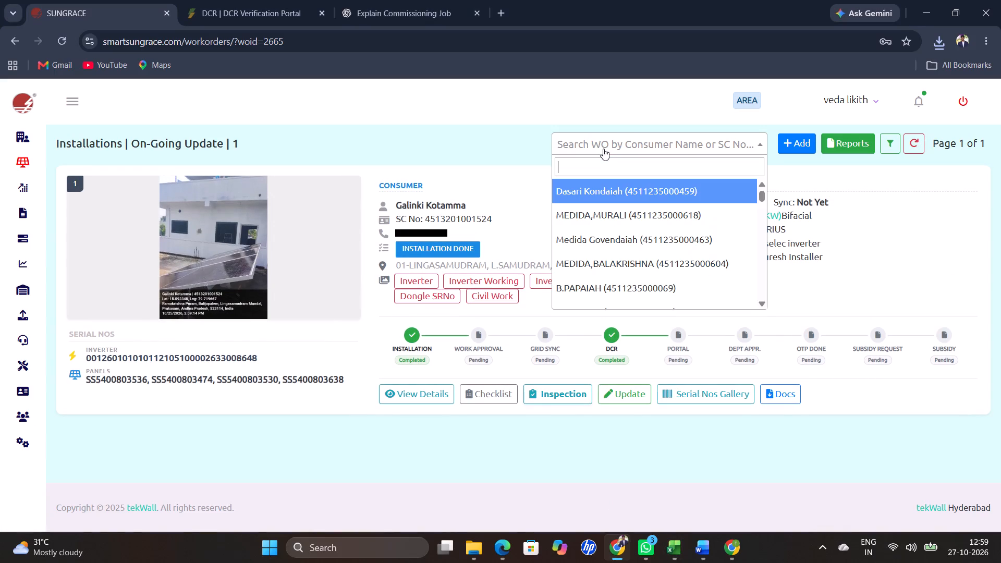
pyautogui.hotkey('ctrl', 'v')
pyautogui.press('Return')
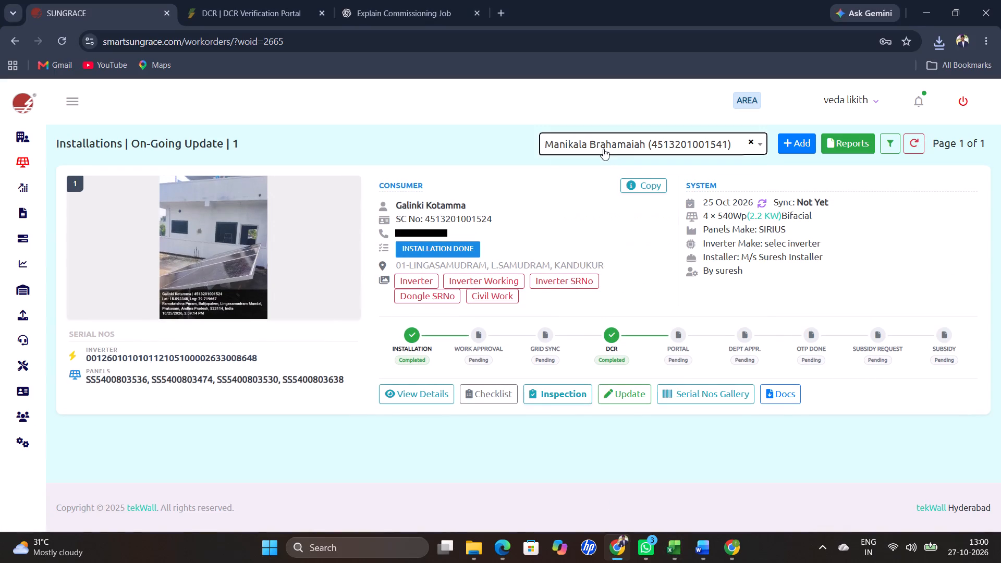
# Copy the consumer's ULA number from the work order's Quick Copy Details.
pyautogui.scroll(1, 602, 149)
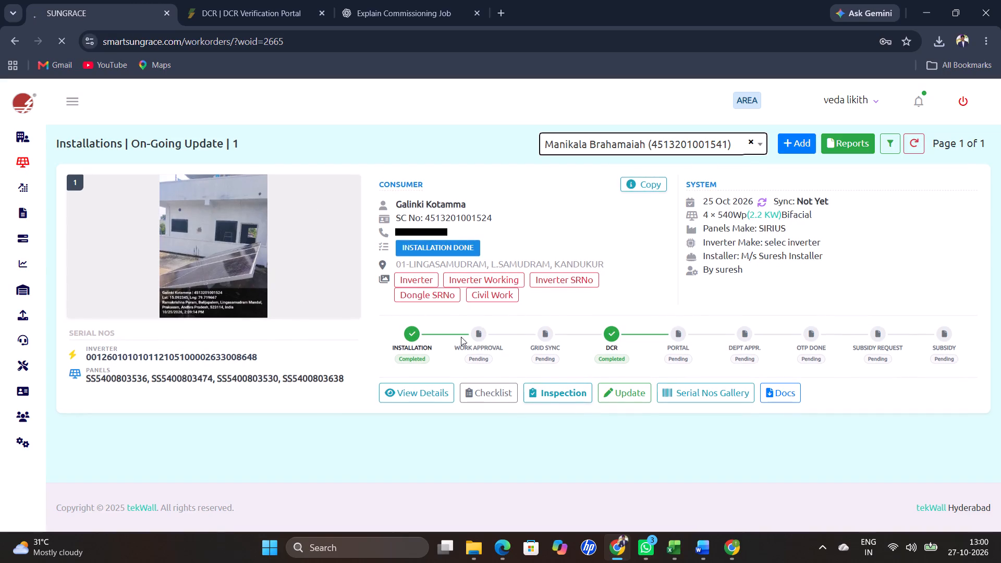
pyautogui.click(645, 179)
pyautogui.click(633, 241)
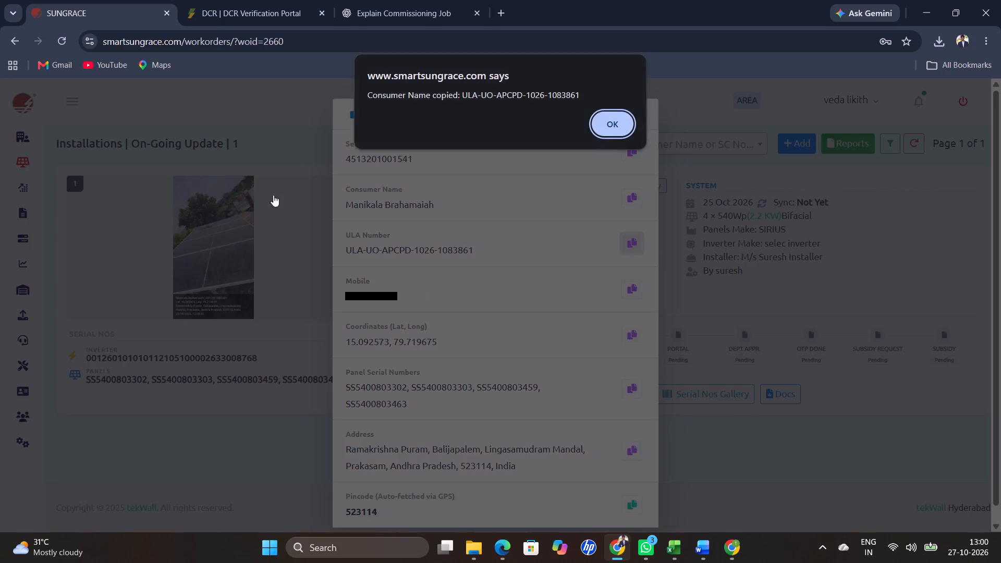
# On the DCR portal, start a new Issue to Consumer (B2C) entry with the copied ULA number as Consumer Application Number.
pyautogui.click(239, 0)
pyautogui.click(882, 115)
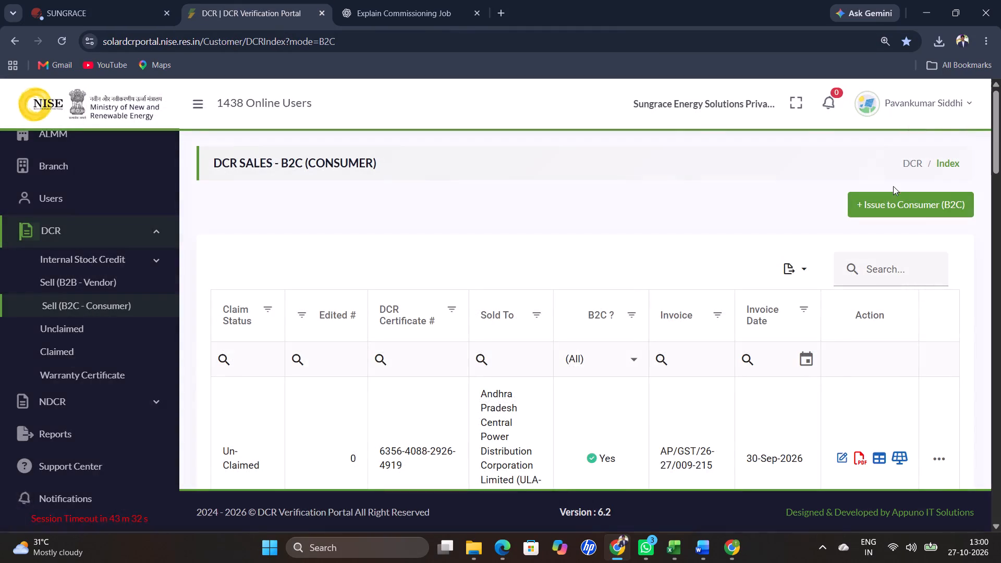
pyautogui.click(881, 199)
pyautogui.click(446, 298)
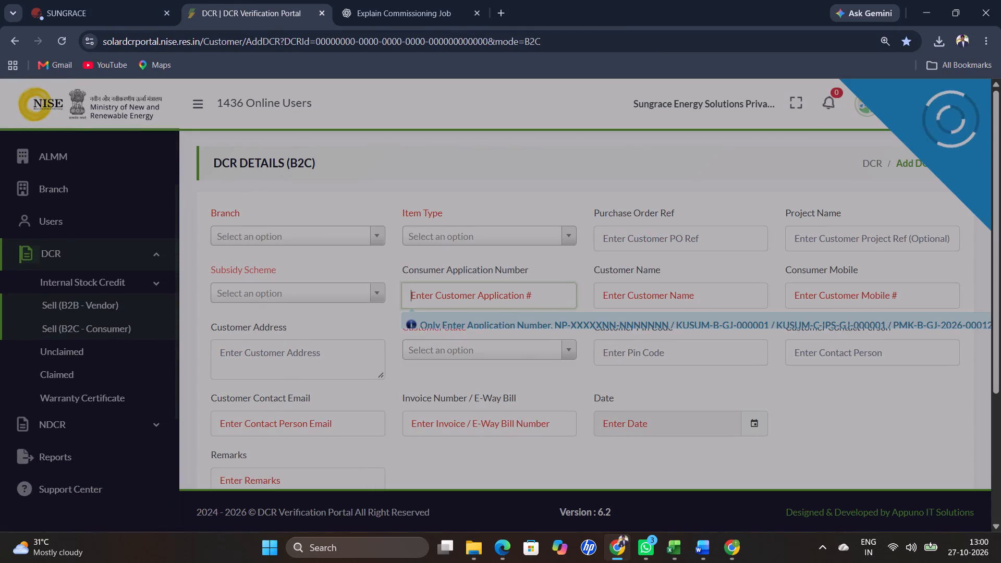
pyautogui.hotkey('ctrl', 'v')
# Set the branch to the Andhra Pradesh one, the subsidy scheme to PM Surya Ghar: Muft Bijli Yojana, and the item type to Solar Panels.
pyautogui.click(253, 234)
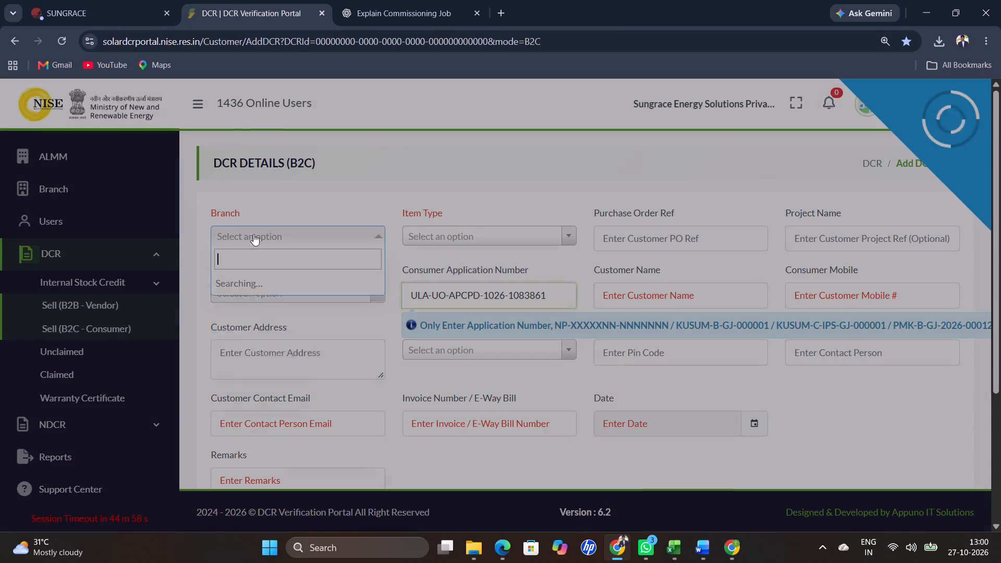
pyautogui.click(242, 310)
pyautogui.click(243, 288)
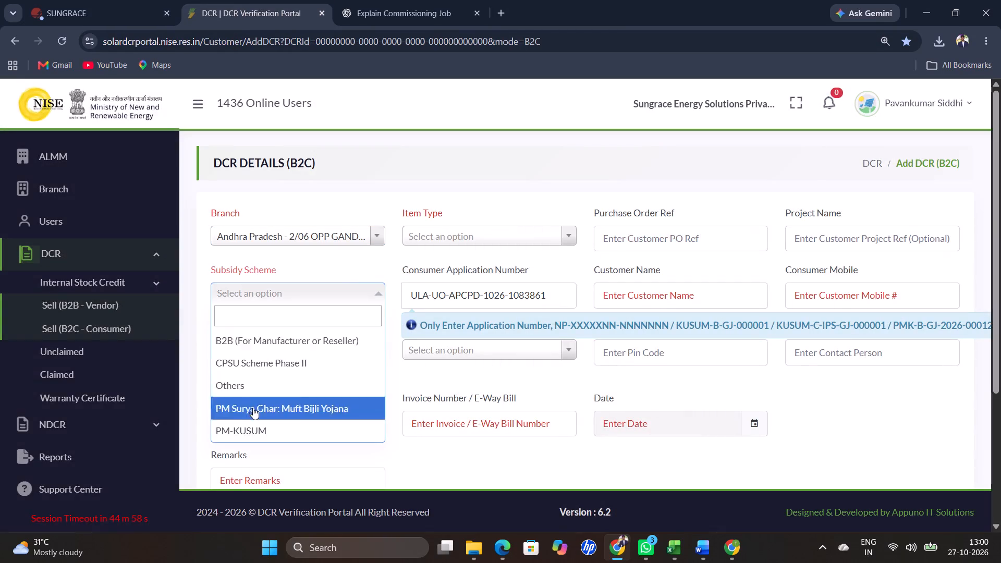
pyautogui.click(254, 407)
pyautogui.click(443, 237)
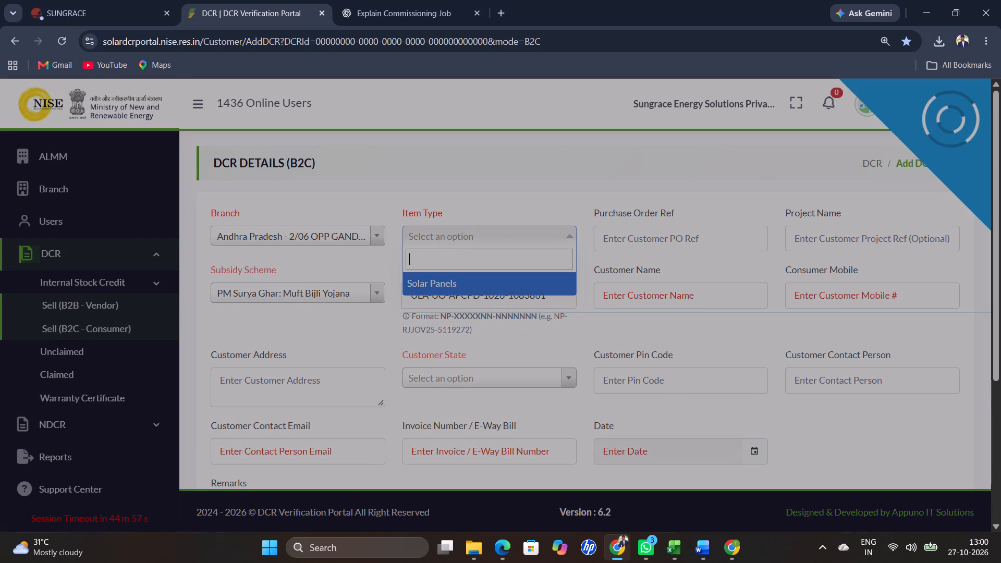
pyautogui.click(435, 285)
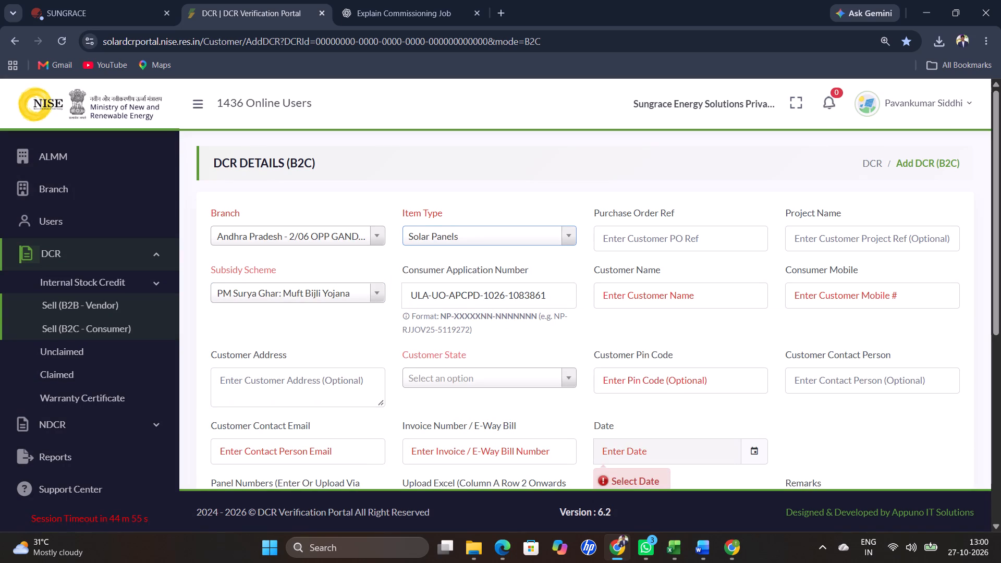
# Fill Customer Name with Andhra Pradesh Central Power Distribution Corporation Limited, copied from the Kandukuru subsidy scheme Word document.
pyautogui.click(639, 302)
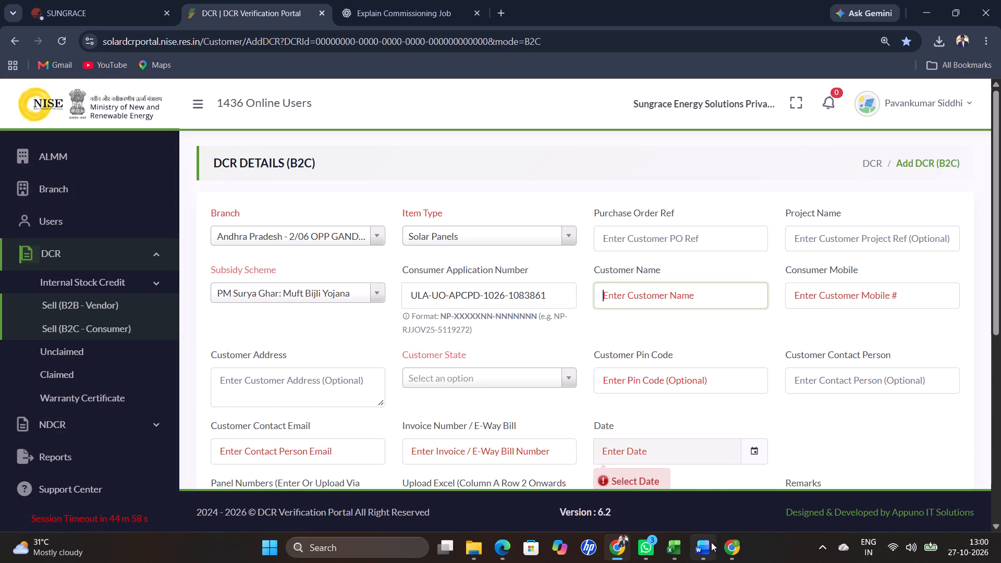
pyautogui.click(662, 482)
pyautogui.scroll(4, 331, 216)
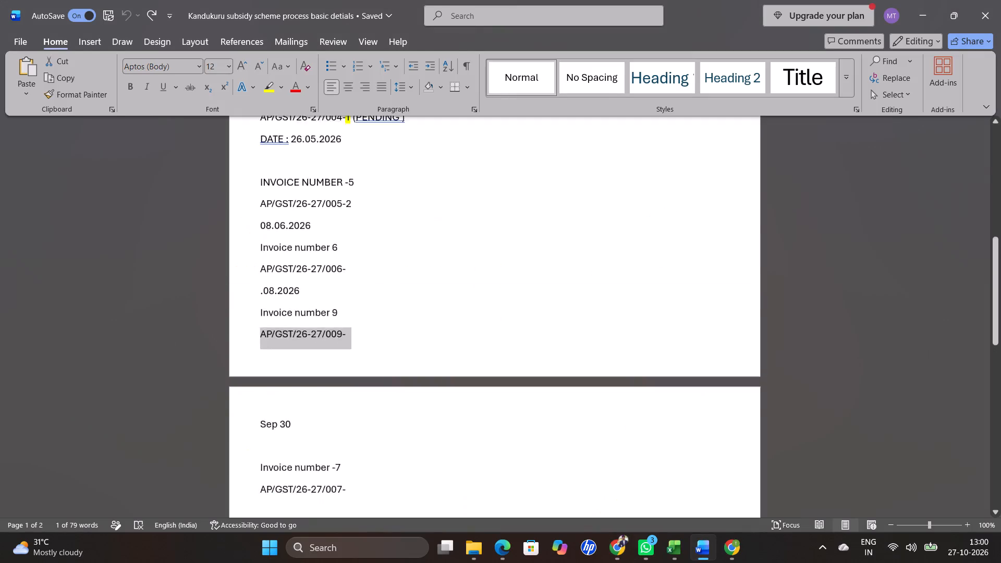
pyautogui.scroll(15, 331, 216)
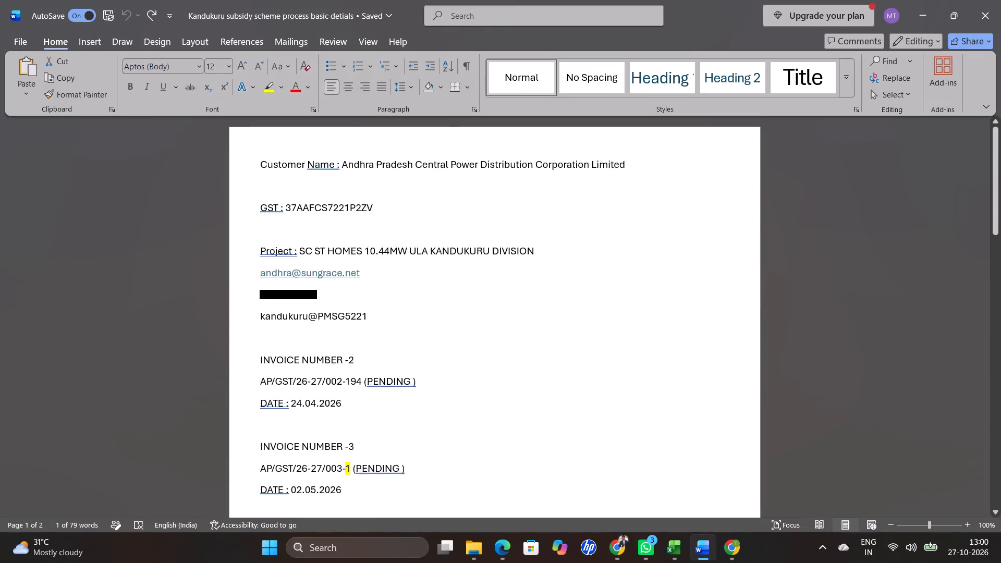
pyautogui.moveTo(346, 160); pyautogui.dragTo(638, 177)
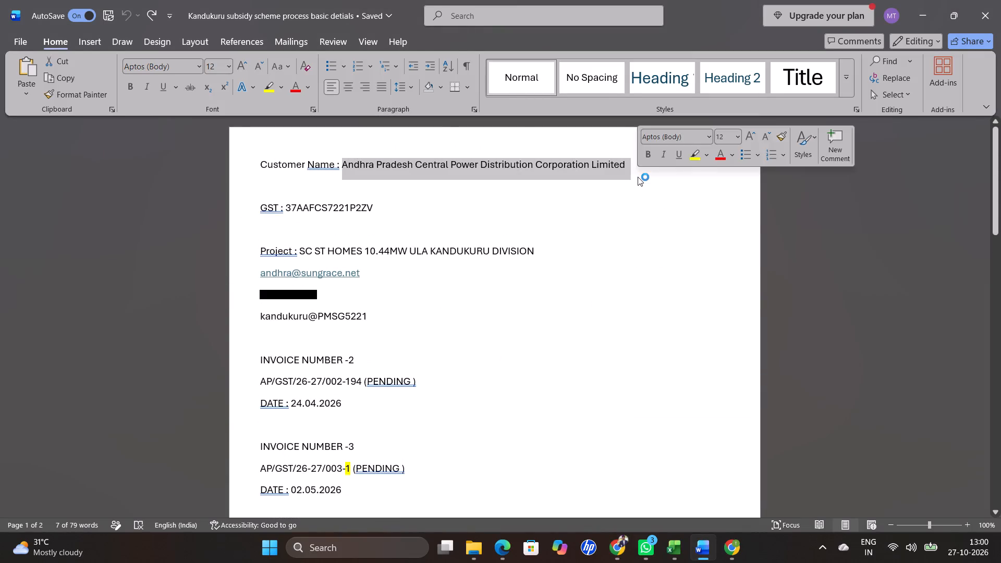
pyautogui.hotkey('ctrl', 'c')
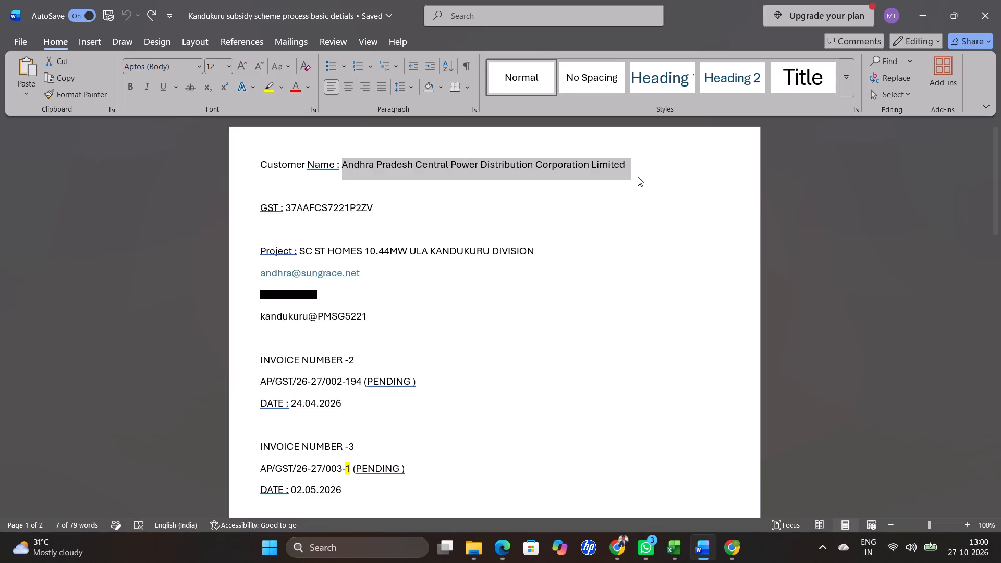
pyautogui.click(611, 499)
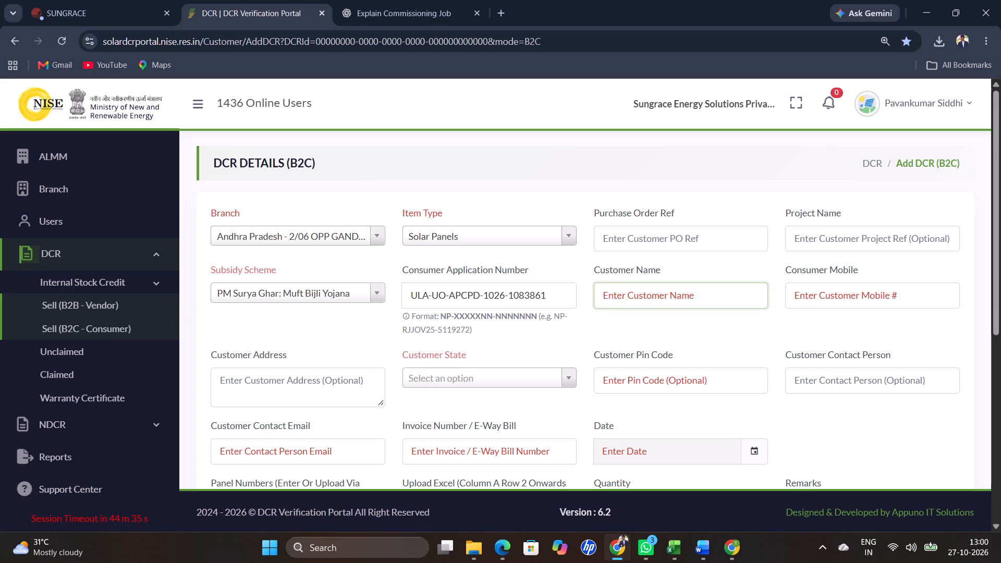
pyautogui.hotkey('ctrl', 'v')
pyautogui.click(838, 233)
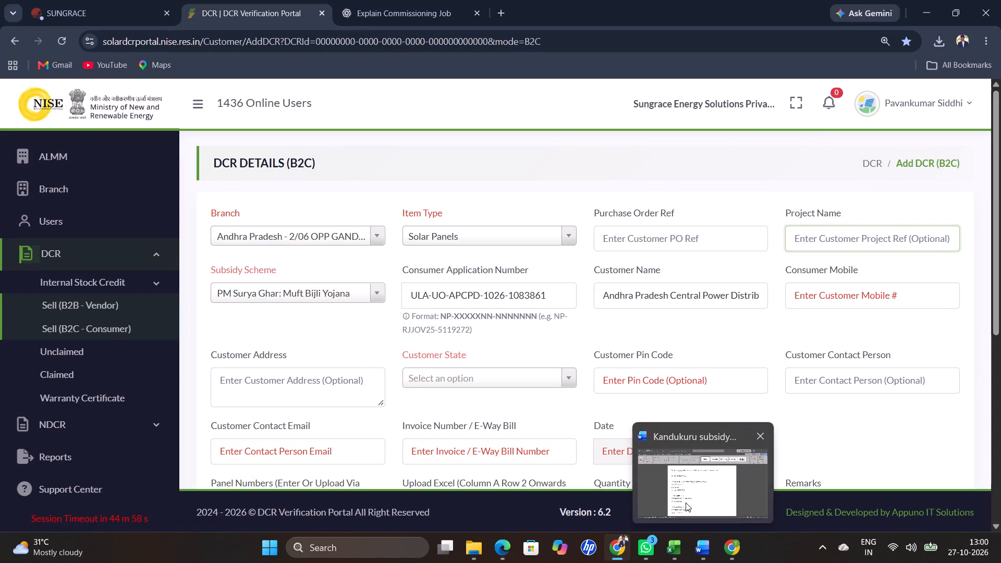
pyautogui.click(686, 503)
pyautogui.moveTo(301, 250); pyautogui.dragTo(554, 255)
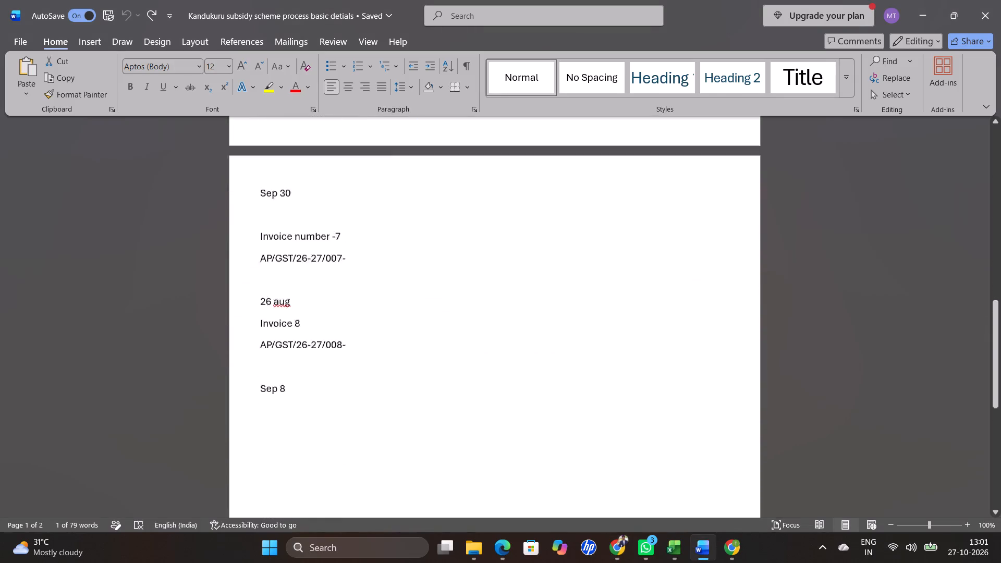
pyautogui.scroll(3, 335, 288)
pyautogui.moveTo(343, 239); pyautogui.dragTo(292, 239)
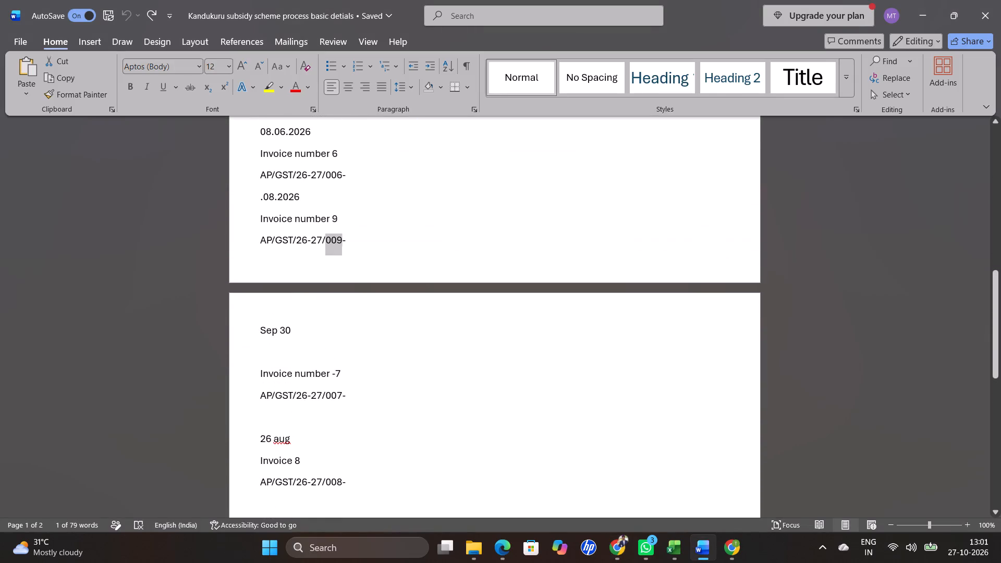
pyautogui.moveTo(292, 239); pyautogui.dragTo(218, 247)
pyautogui.hotkey('ctrl', 'c')
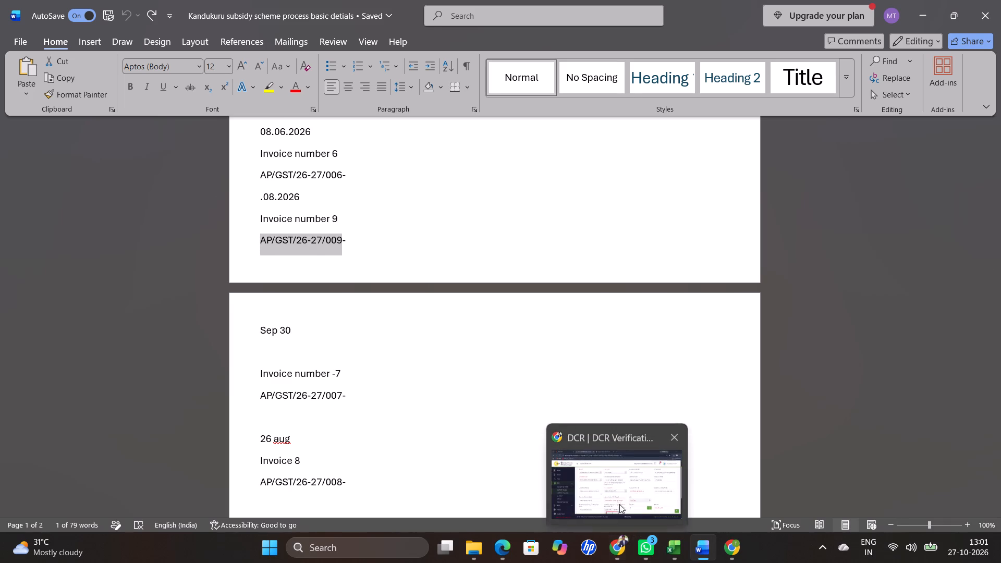
pyautogui.moveTo(622, 486); pyautogui.dragTo(617, 489)
pyautogui.hotkey('ctrl', 'v')
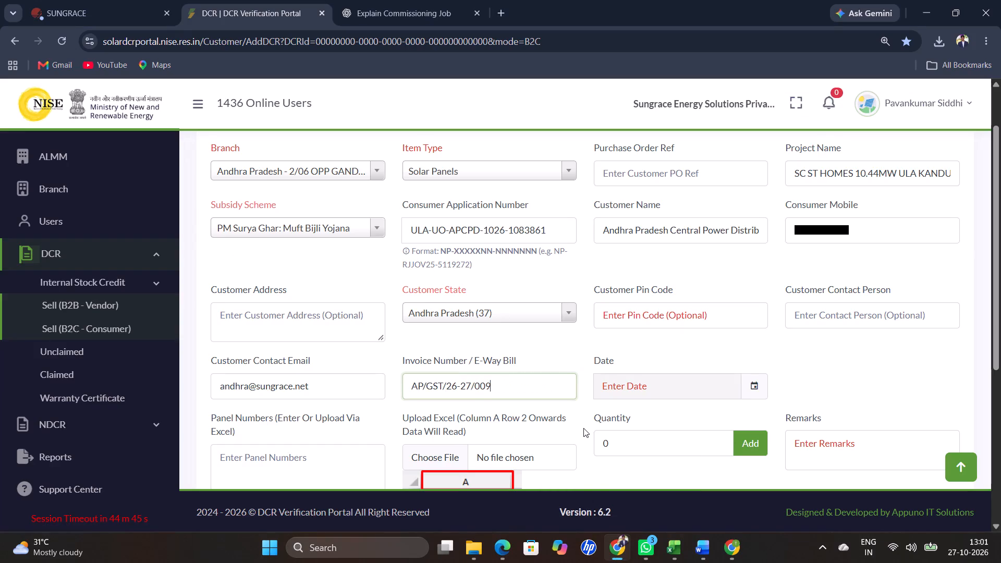
pyautogui.press('-')
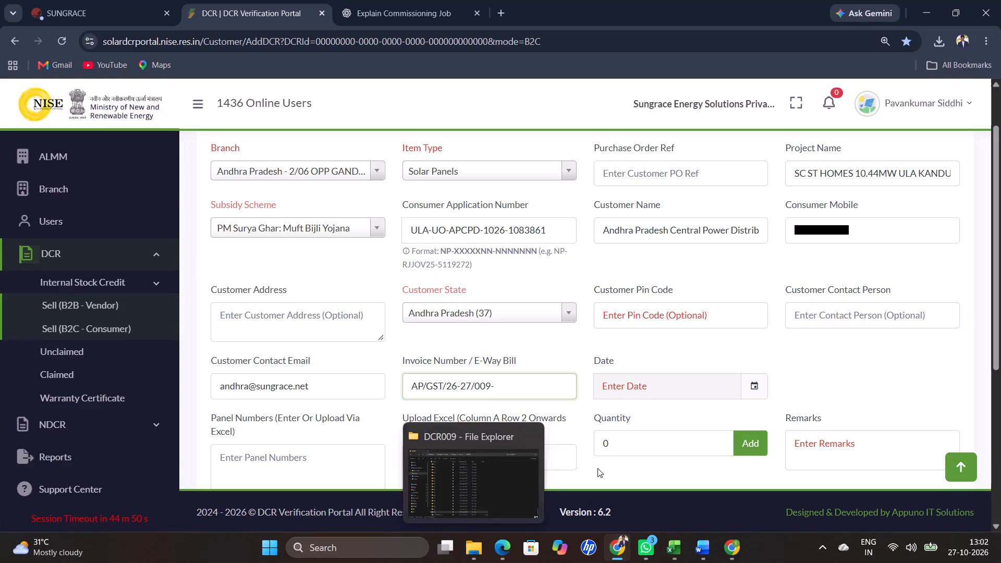
pyautogui.write('216')
# Set the invoice date on the DCR form to 30-Sep-2026.
pyautogui.click(689, 382)
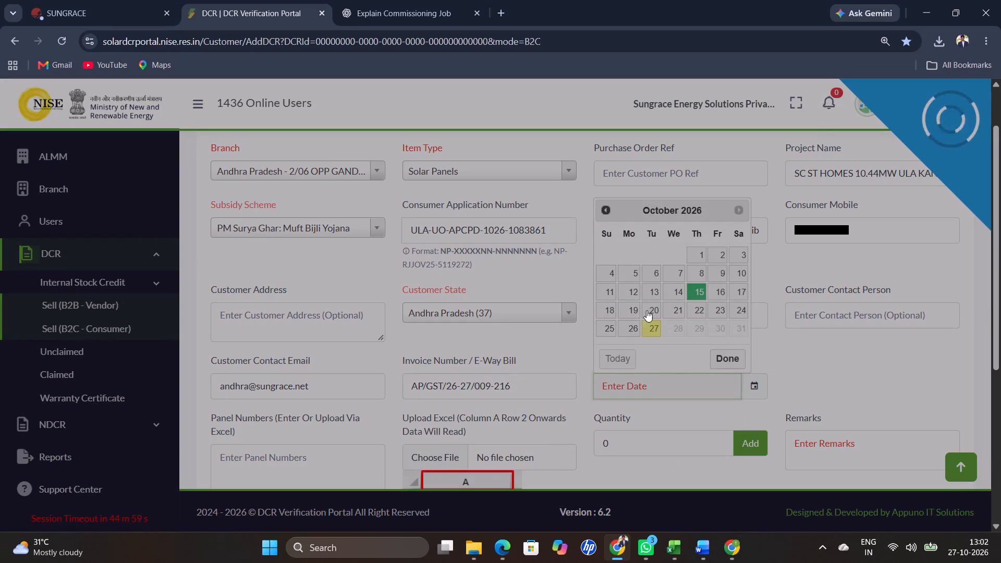
pyautogui.moveTo(608, 212); pyautogui.dragTo(603, 218)
pyautogui.click(674, 322)
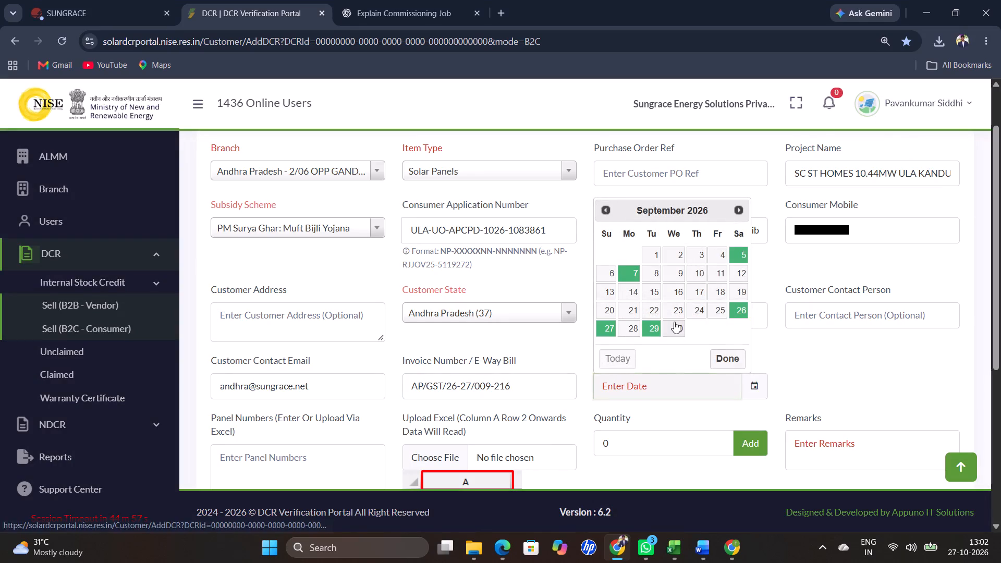
# Fill Panel Numbers on the DCR form with the panel serial numbers copied from the consumer's SUNGRACE work order.
pyautogui.scroll(-3, 646, 340)
pyautogui.click(327, 354)
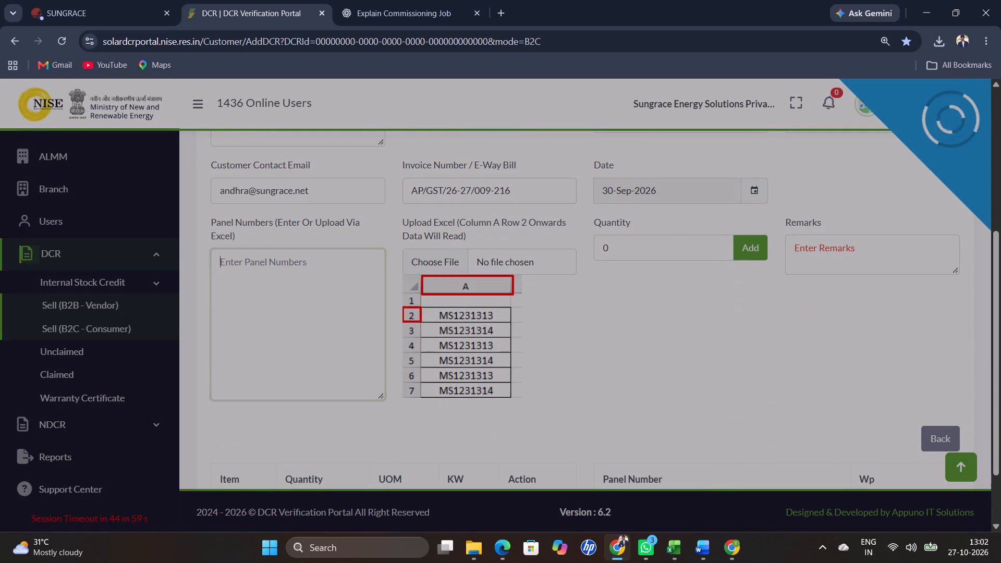
pyautogui.click(102, 0)
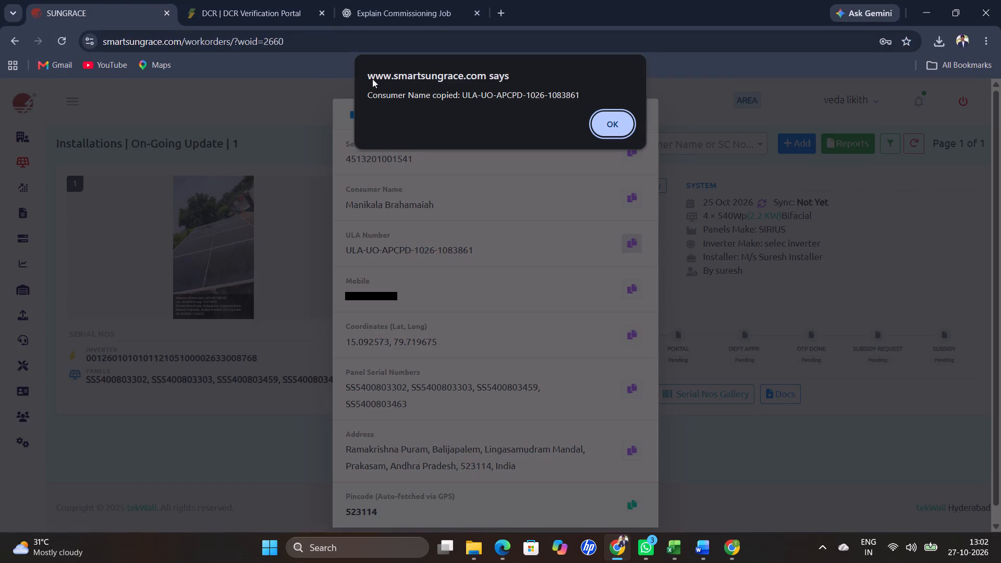
pyautogui.click(621, 123)
pyautogui.click(631, 385)
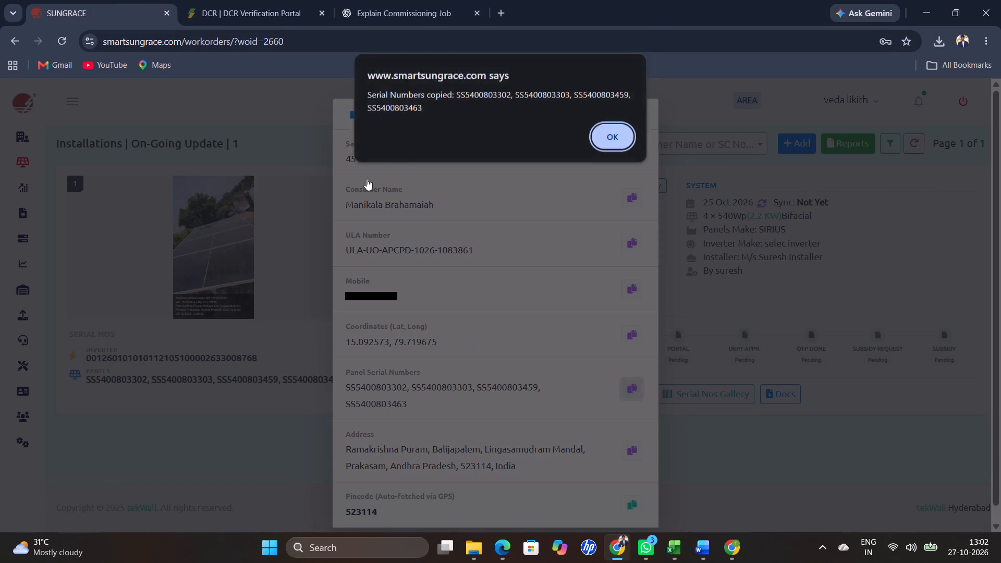
pyautogui.moveTo(244, 0); pyautogui.dragTo(249, 24)
pyautogui.hotkey('ctrl', 'v')
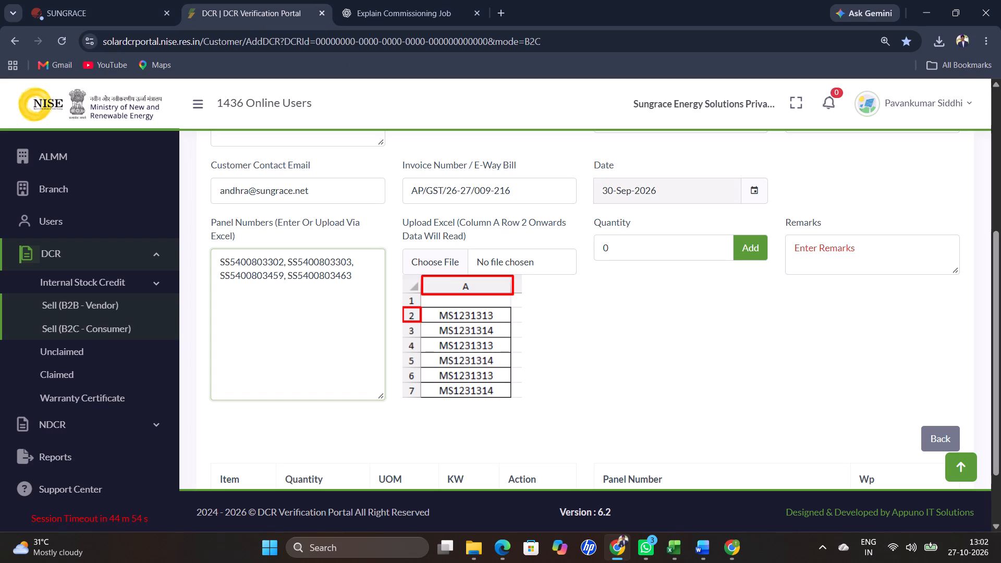
# Reformat the Panel Numbers list by removing the commas and spaces so each of the four serial numbers stands on its own line.
pyautogui.press('Left')
pyautogui.press('Left')
pyautogui.press('Left')
pyautogui.press('Left')
pyautogui.press('Left')
pyautogui.press('Left')
pyautogui.press('Left')
pyautogui.press('Left')
pyautogui.press('Left')
pyautogui.press('Left')
pyautogui.press('Left')
pyautogui.press('Left')
pyautogui.press('BackSpace')
pyautogui.press('BackSpace')
pyautogui.press('Return')
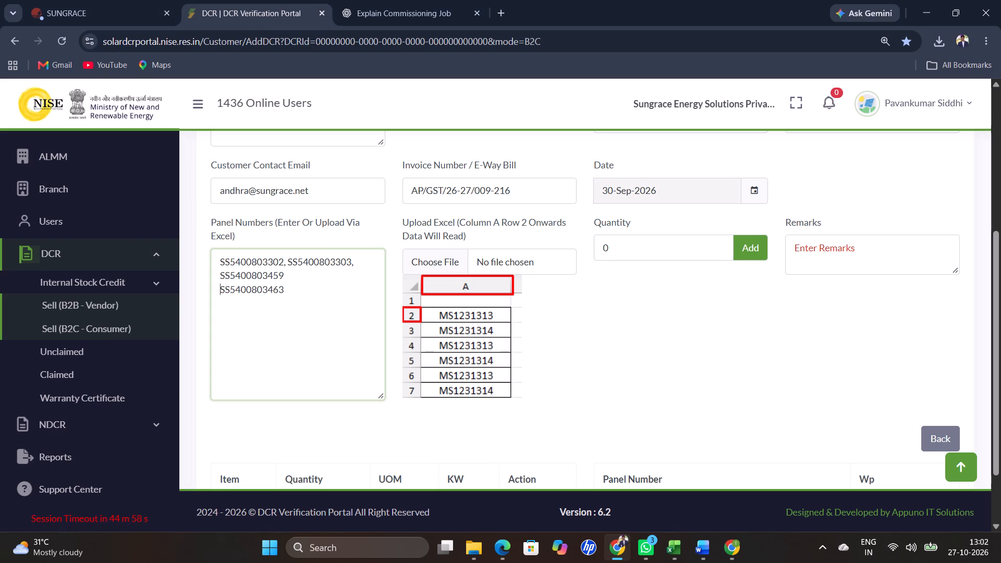
pyautogui.press('Up')
pyautogui.press('Up')
pyautogui.press('Up')
pyautogui.press('Up')
pyautogui.press('Up')
pyautogui.press('Up')
pyautogui.press('Up')
pyautogui.press('Right')
pyautogui.press('Right')
pyautogui.press('Right')
pyautogui.press('Right')
pyautogui.press('Right')
pyautogui.press('Right')
pyautogui.press('Right')
pyautogui.press('Right')
pyautogui.press('Right')
pyautogui.press('Right')
pyautogui.press('Right')
pyautogui.press('Right')
pyautogui.press('Right')
pyautogui.press('Right')
pyautogui.press('BackSpace')
pyautogui.press('BackSpace')
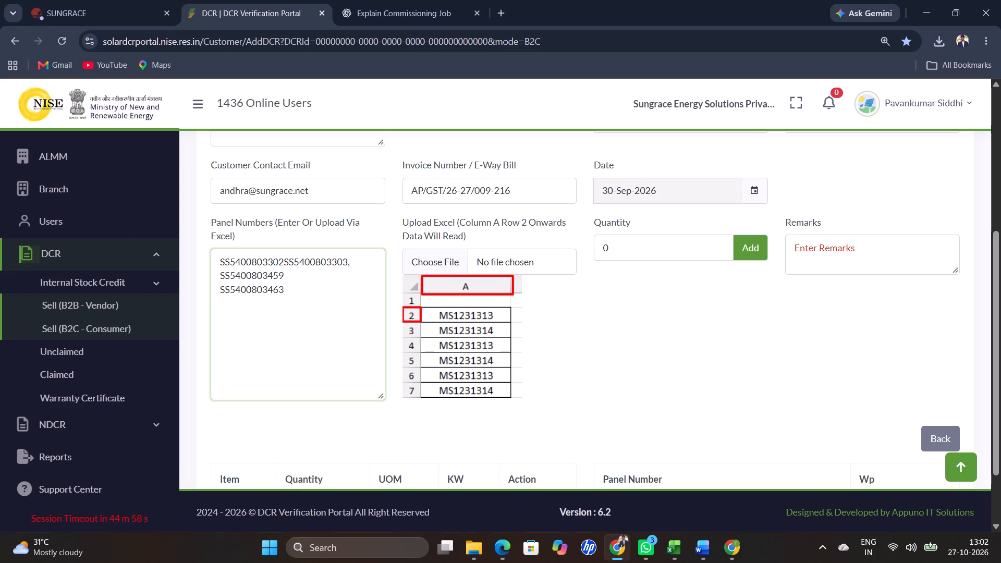
pyautogui.press('Right')
pyautogui.press('Right')
pyautogui.press('Right')
pyautogui.press('Right')
pyautogui.press('Right')
pyautogui.press('Right')
pyautogui.press('Right')
pyautogui.press('Right')
pyautogui.press('Left')
pyautogui.press('Left')
pyautogui.press('Left')
pyautogui.press('Left')
pyautogui.press('Left')
pyautogui.press('Left')
pyautogui.press('Left')
pyautogui.press('Left')
pyautogui.press('Return')
pyautogui.press('Right')
pyautogui.press('Right')
pyautogui.press('Right')
pyautogui.press('Right')
pyautogui.press('Right')
pyautogui.press('Right')
pyautogui.press('Right')
pyautogui.press('Right')
pyautogui.press('Right')
pyautogui.press('Right')
pyautogui.press('Right')
pyautogui.press('Right')
pyautogui.press('Right')
pyautogui.press('Right')
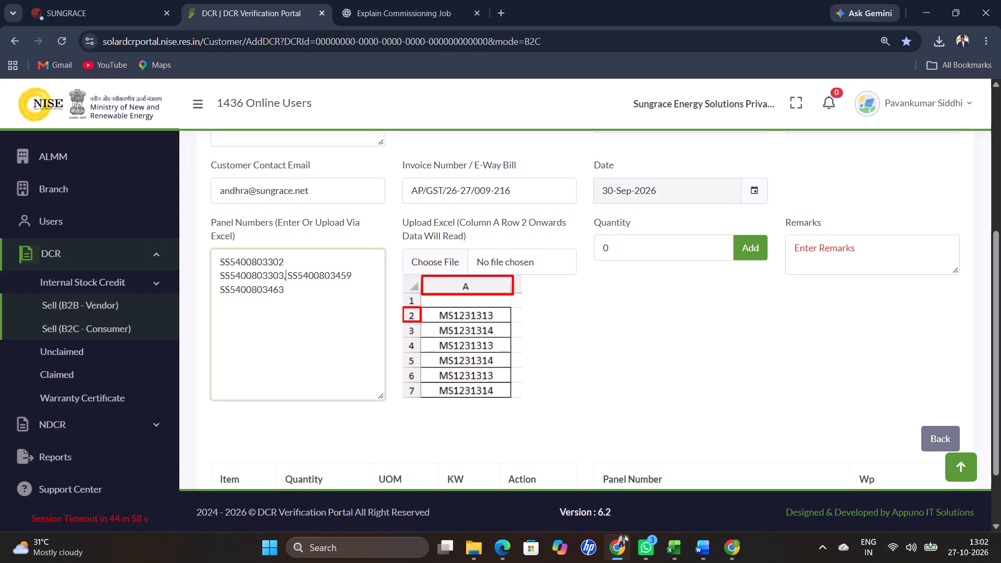
pyautogui.press('BackSpace')
pyautogui.press('BackSpace')
pyautogui.press('Return')
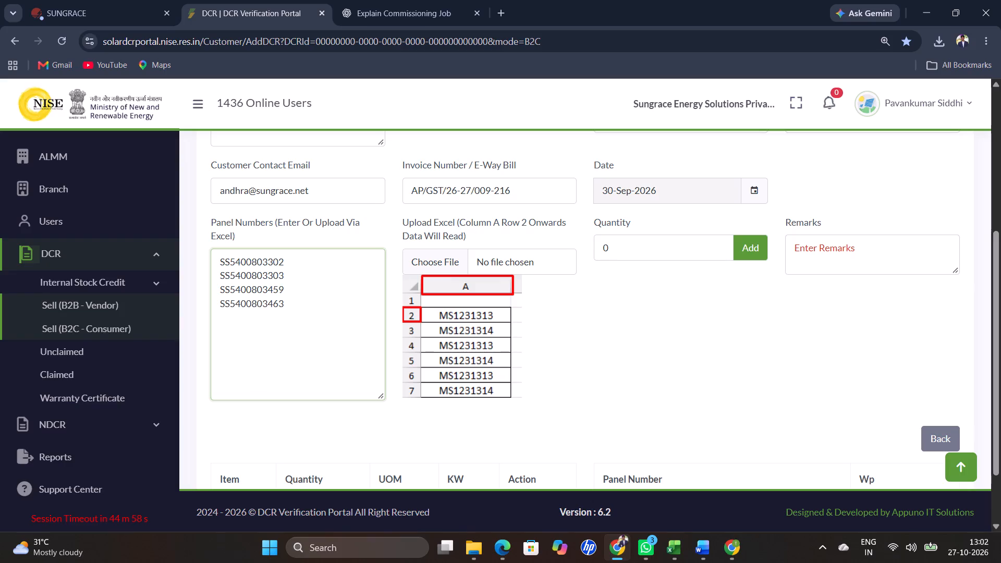
# Set the quantity to 4 and add the listed panels to the DCR.
pyautogui.click(693, 246)
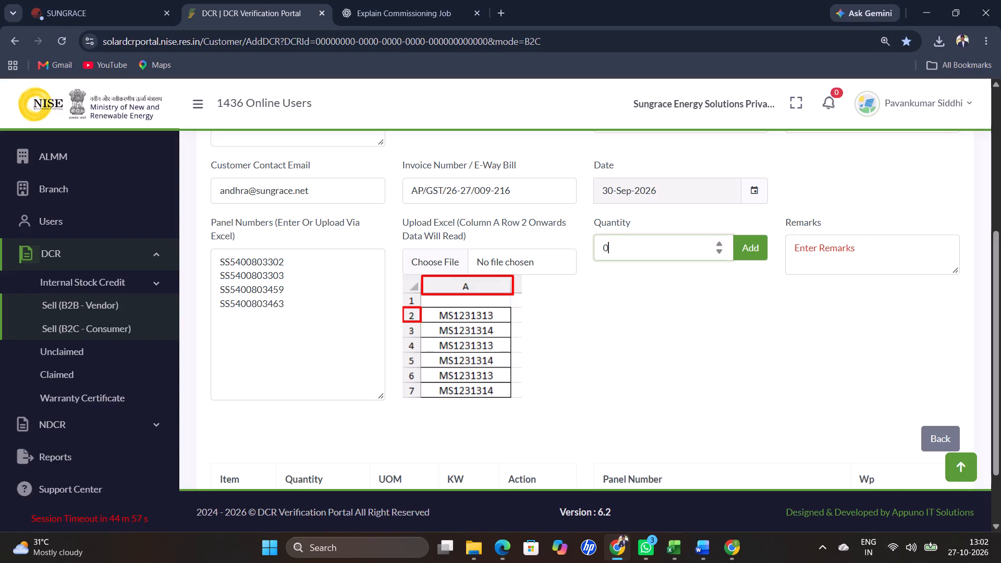
pyautogui.scroll(4, 692, 246)
pyautogui.click(766, 251)
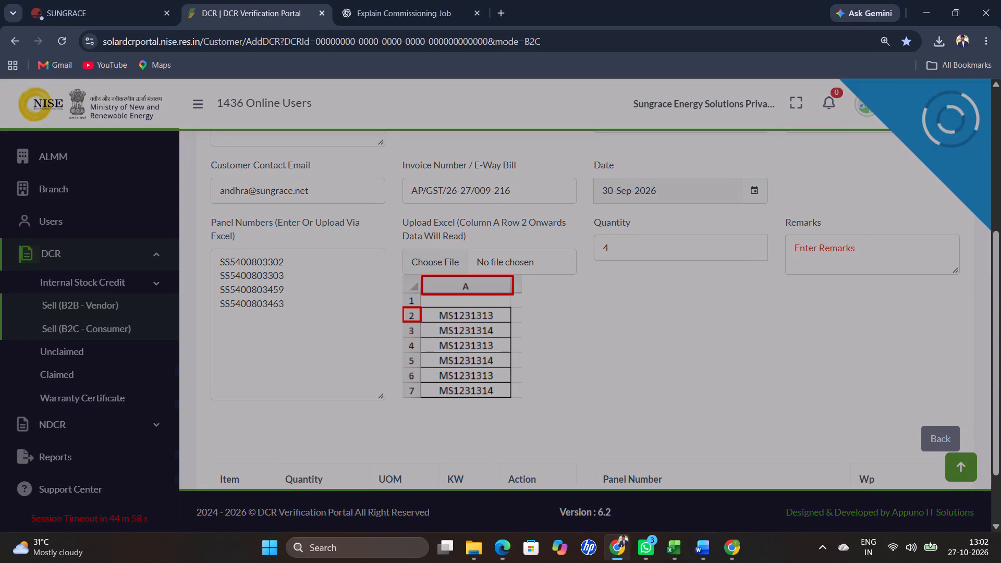
# Fill Remarks on the DCR form with the installation address copied from the SUNGRACE work order's Quick Copy Details.
pyautogui.click(853, 262)
pyautogui.click(109, 0)
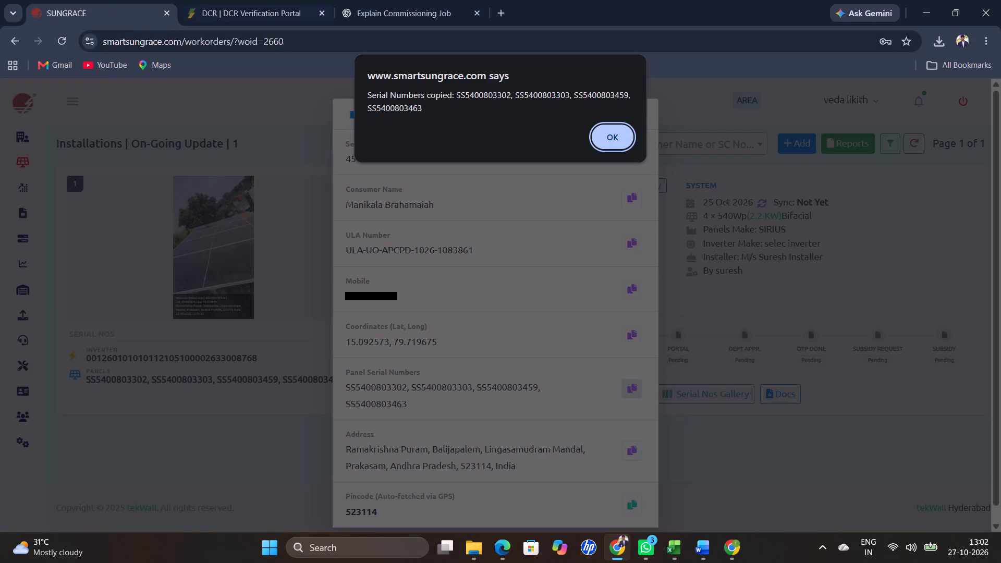
pyautogui.click(616, 139)
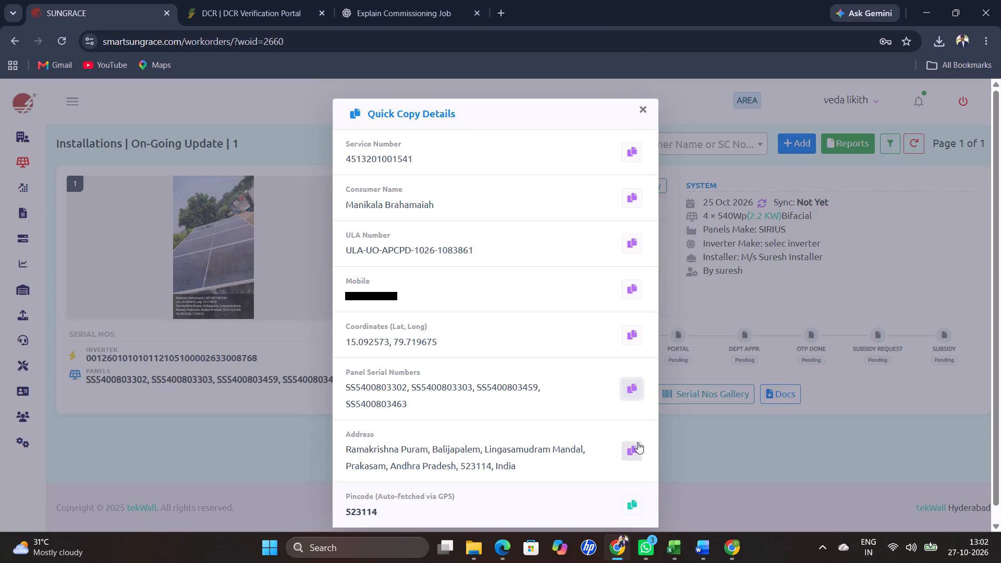
pyautogui.click(638, 442)
pyautogui.moveTo(240, 0); pyautogui.dragTo(242, 5)
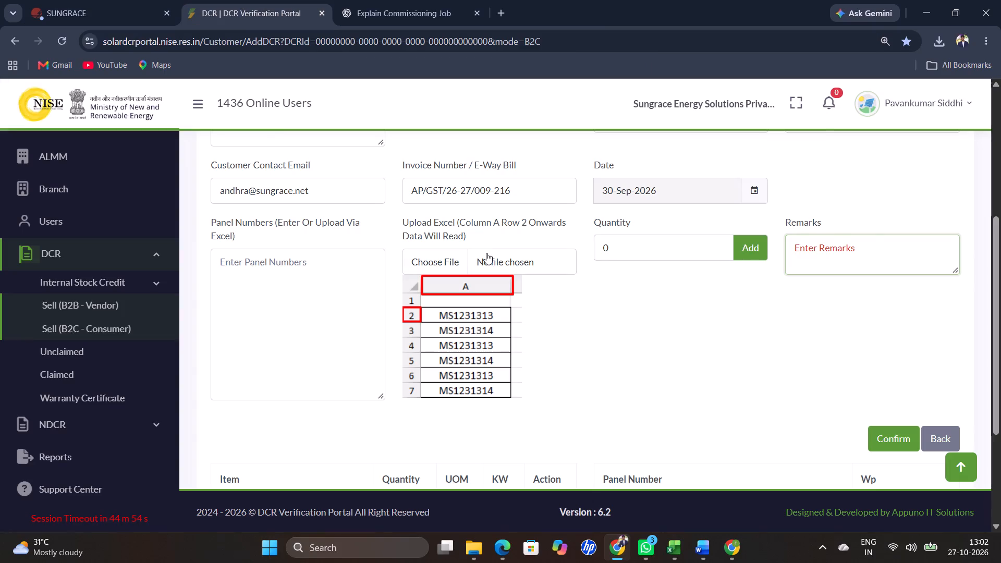
pyautogui.hotkey('ctrl', 'v')
# Fill Customer Pin Code on the DCR form with the pincode copied from the SUNGRACE work order's Quick Copy Details.
pyautogui.scroll(4, 484, 265)
pyautogui.click(673, 388)
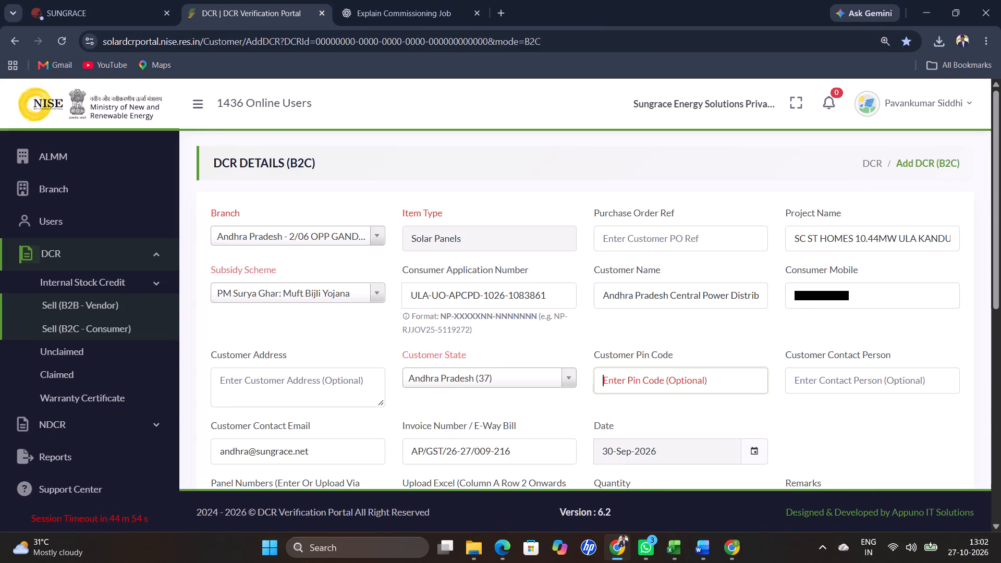
pyautogui.click(87, 15)
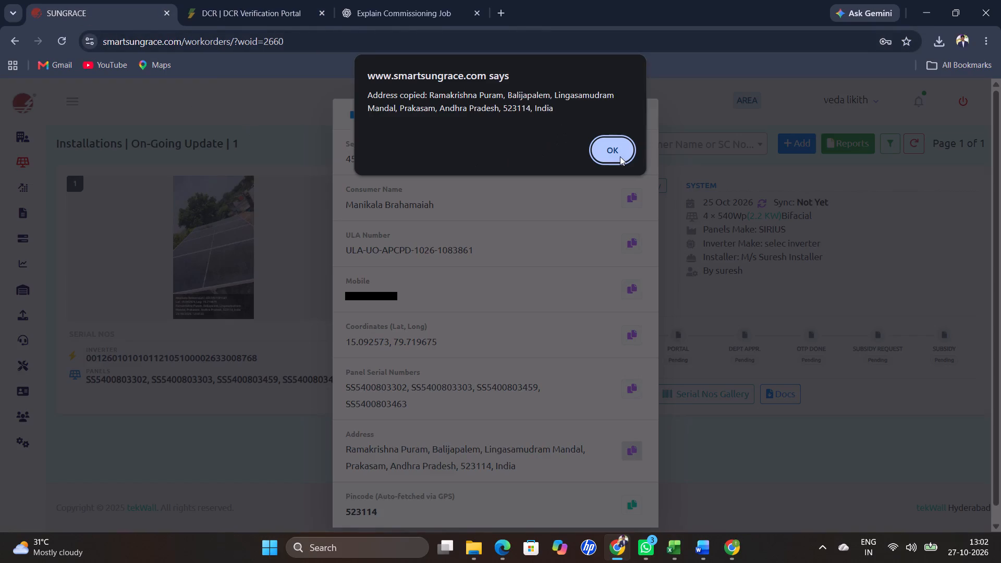
pyautogui.click(620, 156)
pyautogui.scroll(-3, 621, 157)
pyautogui.click(630, 491)
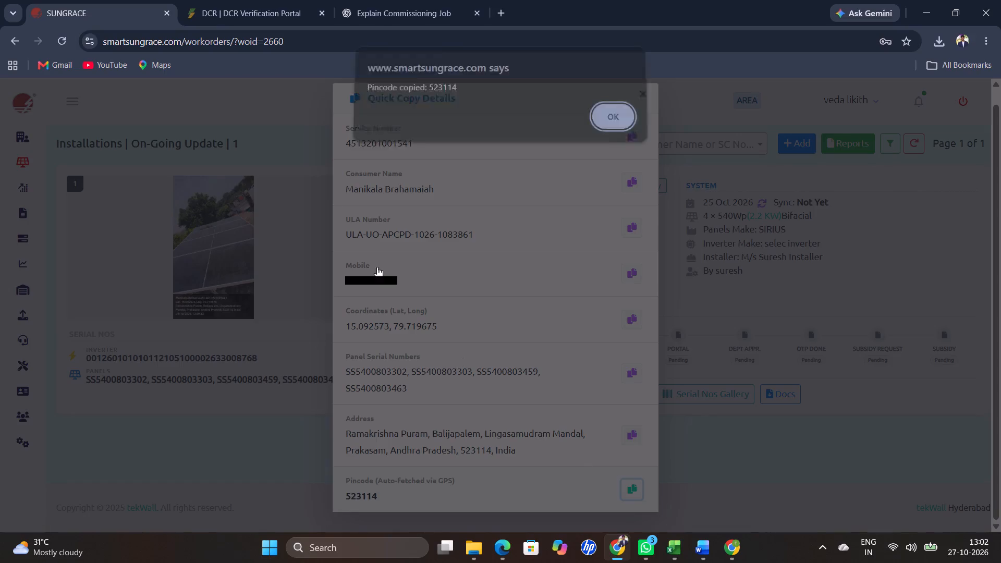
pyautogui.click(268, 10)
pyautogui.hotkey('ctrl', 'v')
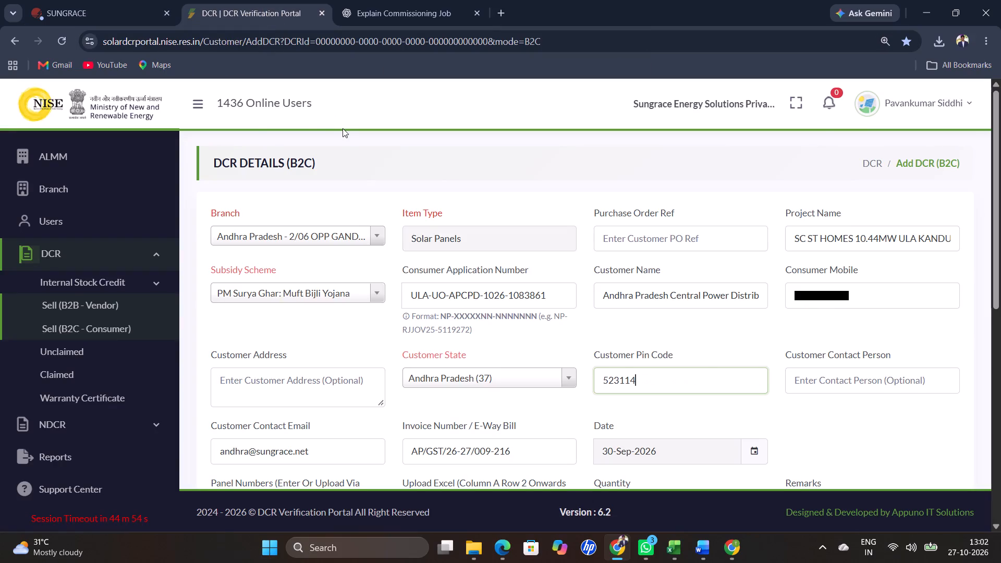
# Submit the completed B2C DCR form and confirm issuing it to the consumer.
pyautogui.scroll(-5, 596, 181)
pyautogui.click(880, 373)
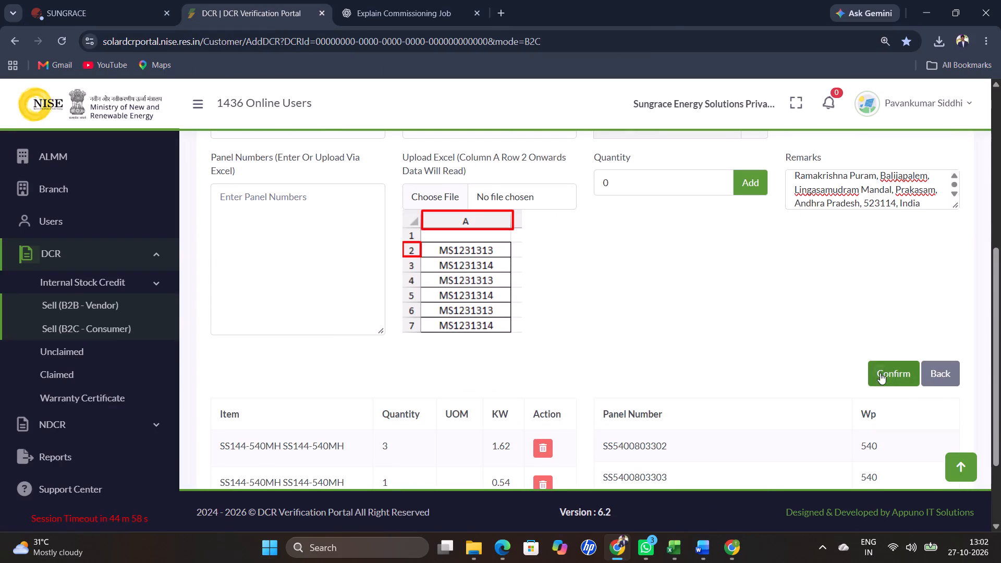
pyautogui.click(620, 398)
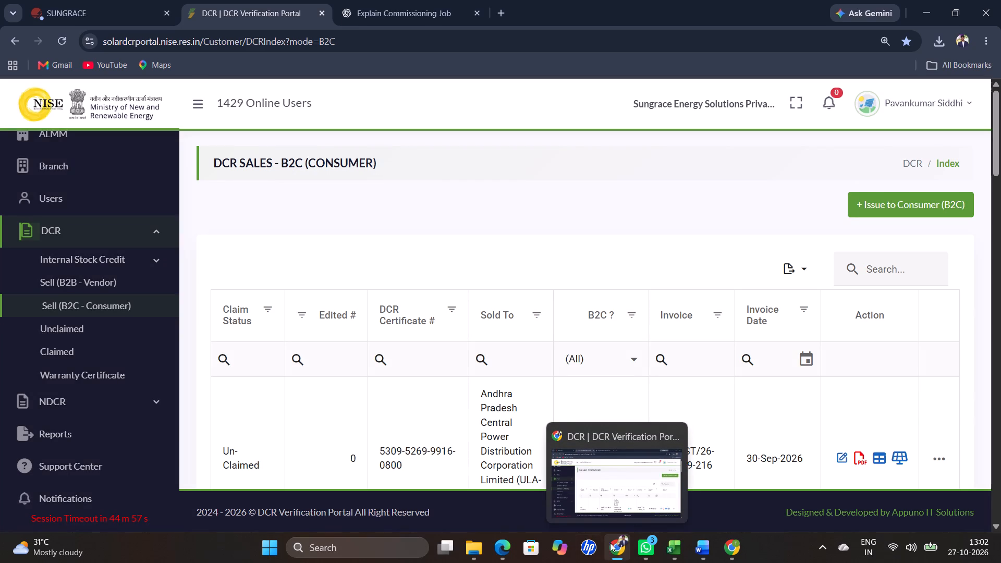
# Create a new folder named 216_ inside the DCR009 folder in File Explorer.
pyautogui.click(471, 546)
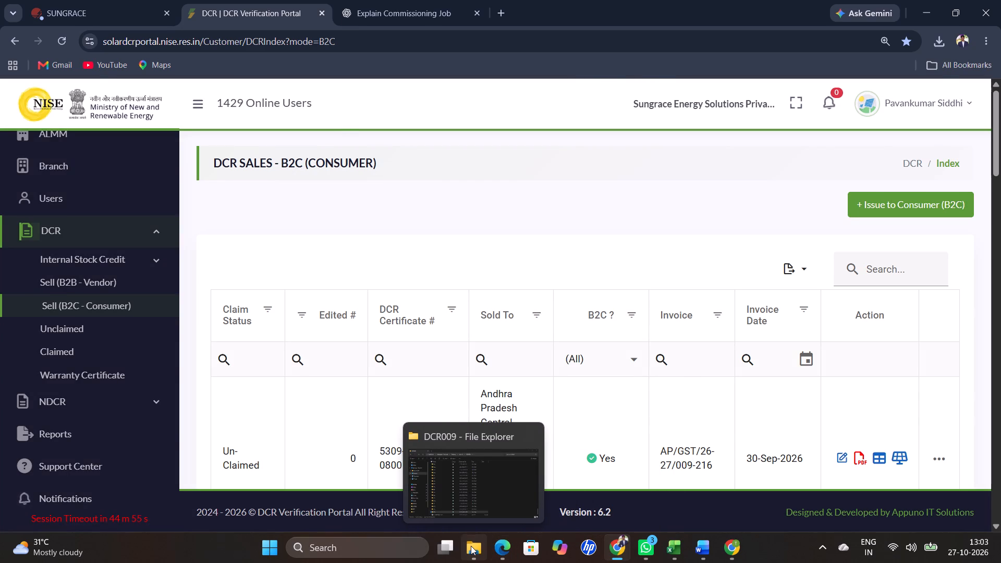
pyautogui.click(21, 72)
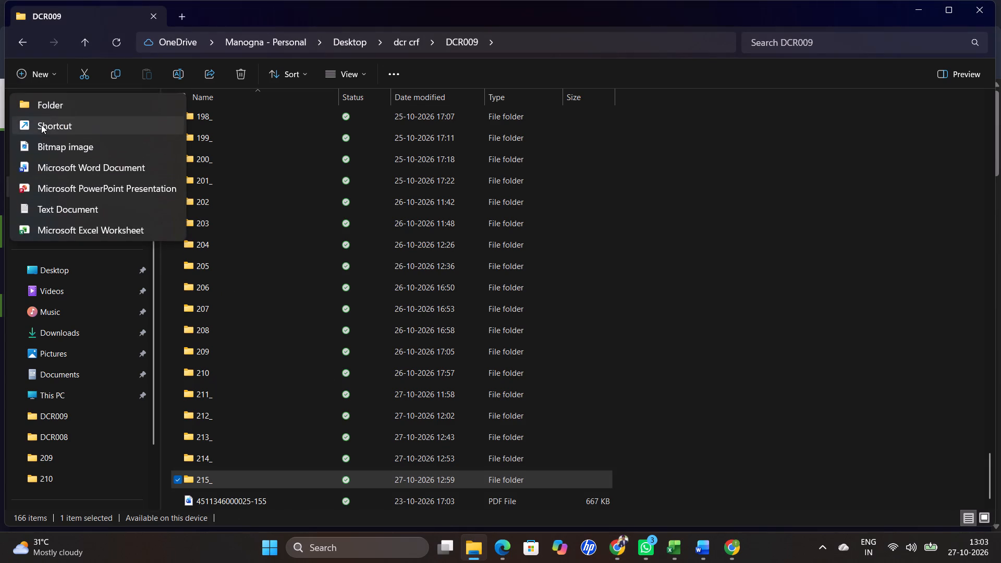
pyautogui.click(44, 105)
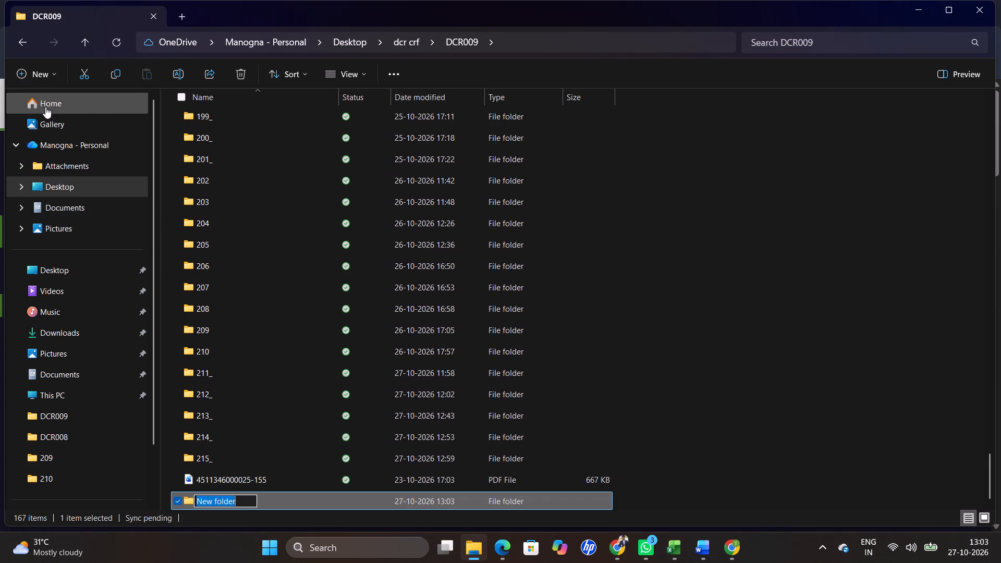
pyautogui.write('216')
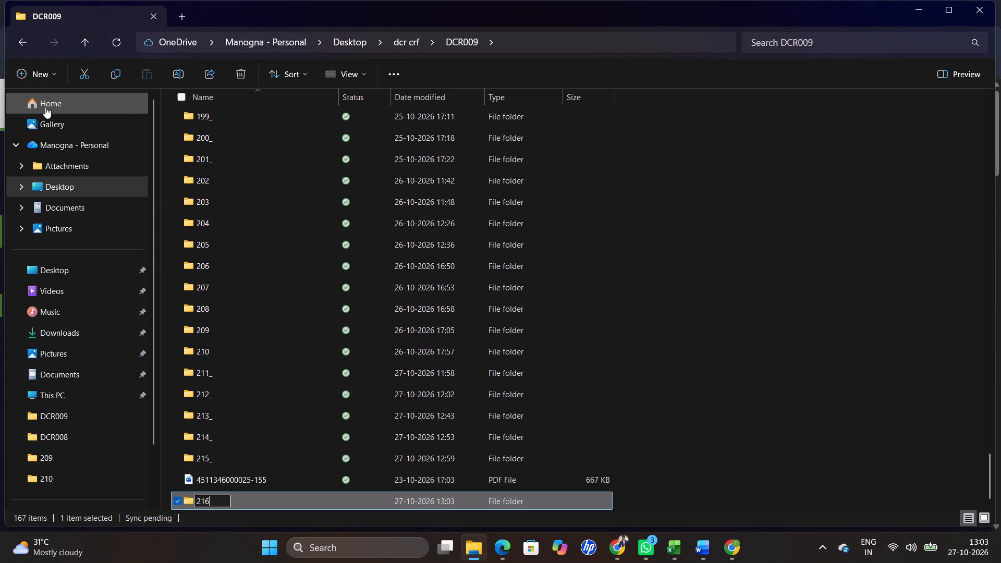
pyautogui.hotkey('shift', '_')
pyautogui.press('Return')
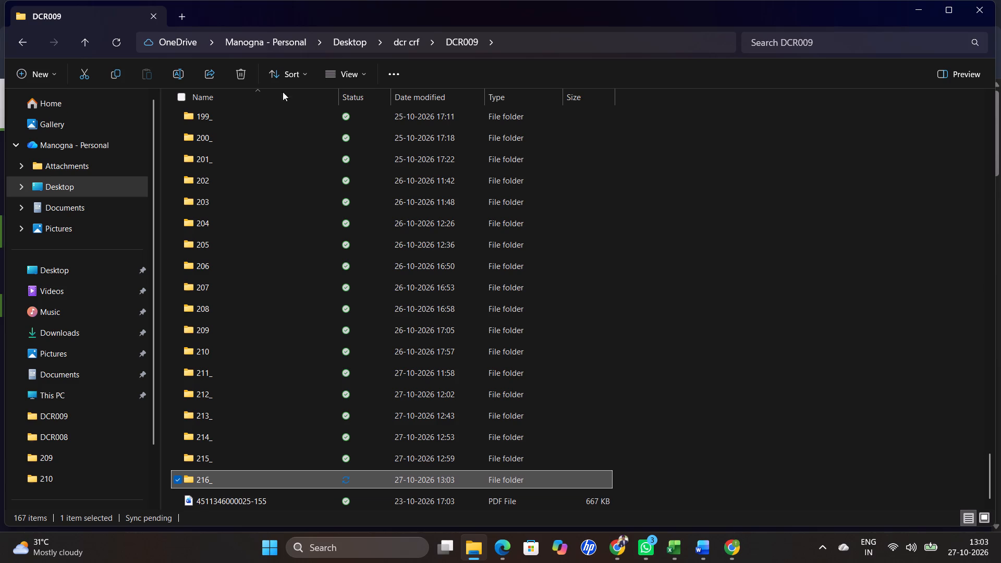
# Copy the service number from the SUNGRACE work order's Quick Copy Details in the browser.
pyautogui.click(605, 486)
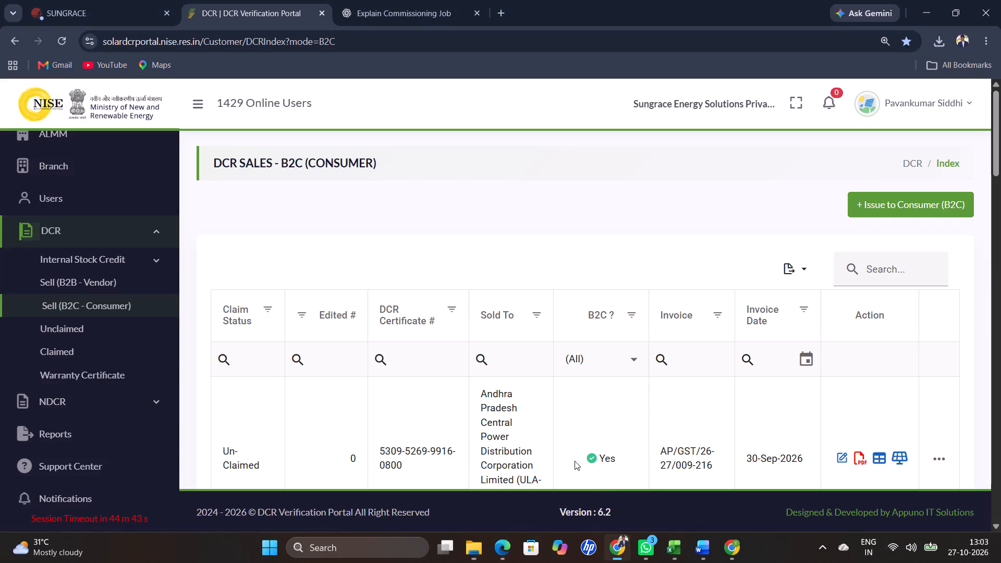
pyautogui.click(97, 0)
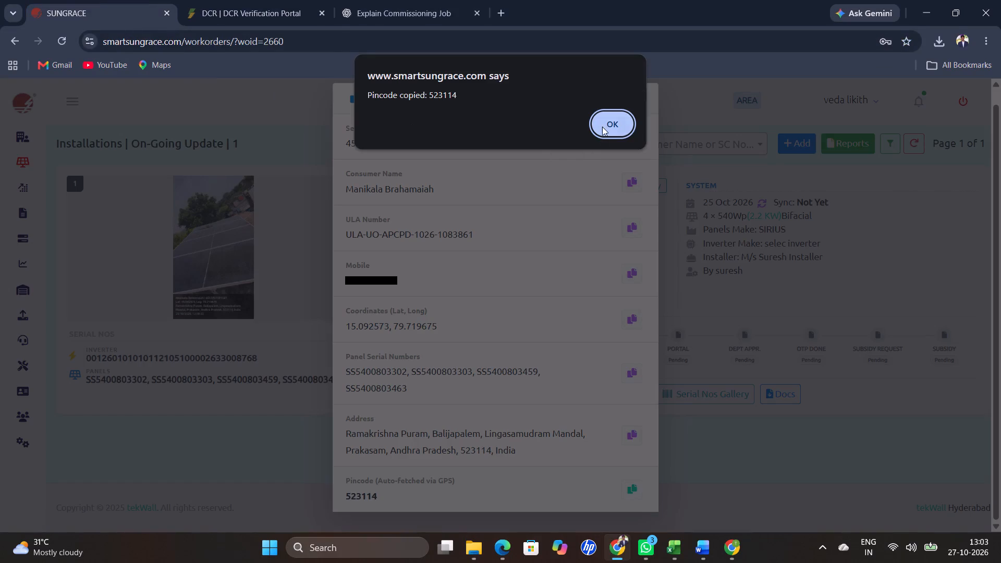
pyautogui.click(602, 127)
pyautogui.click(629, 138)
# Download the newly issued DCR certificate for invoice AP/GST/26-27/009-216 into folder 216_, named with the copied service number followed by -216.
pyautogui.click(264, 0)
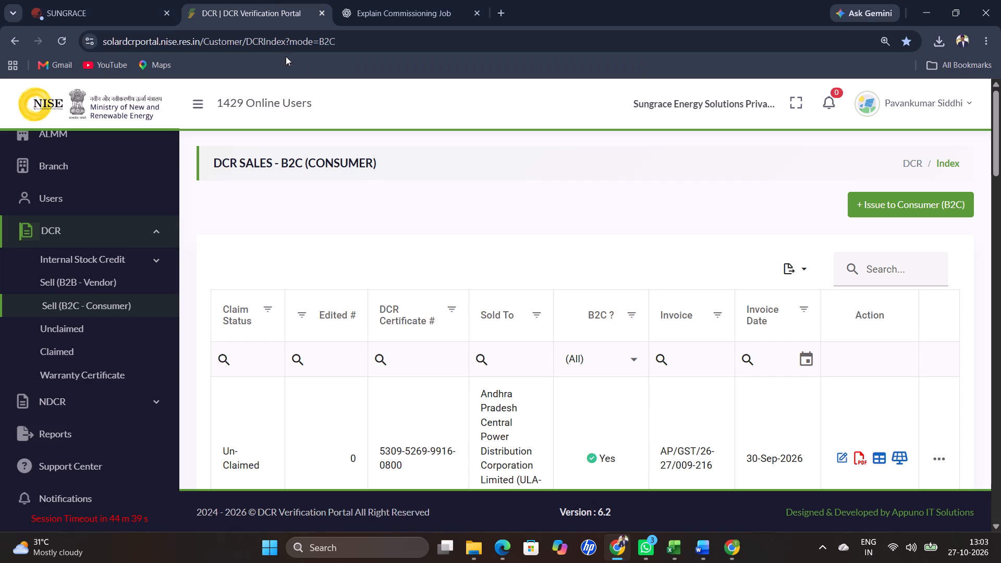
pyautogui.click(856, 454)
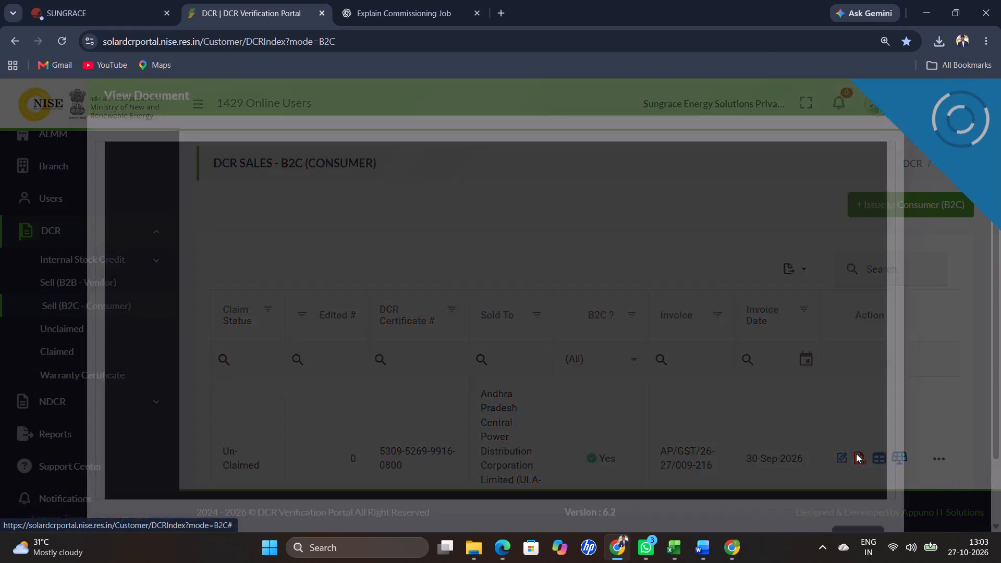
pyautogui.click(812, 178)
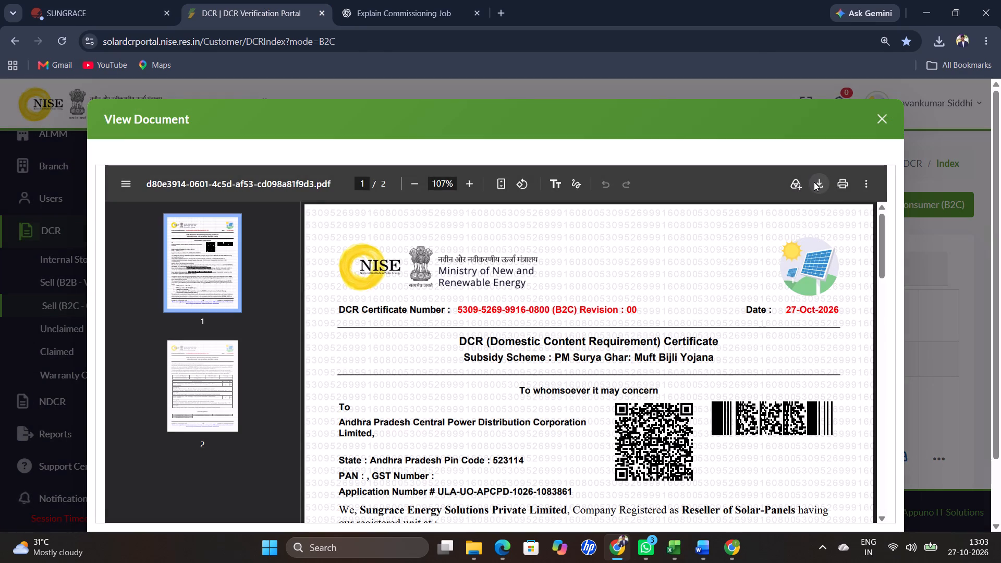
pyautogui.hotkey('ctrl', 'v')
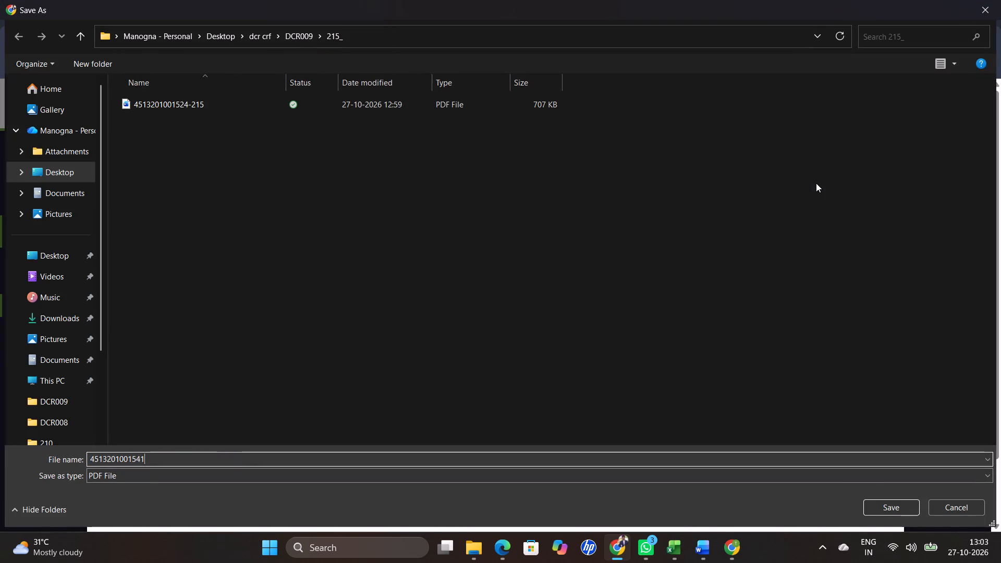
pyautogui.press('-')
pyautogui.write('216')
pyautogui.click(299, 39)
pyautogui.scroll(-13, 497, 217)
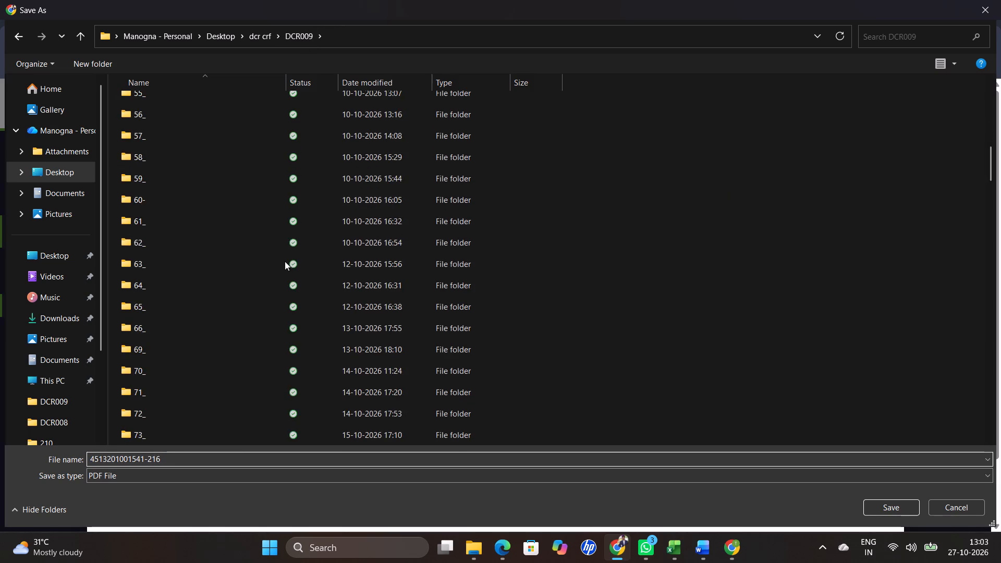
pyautogui.scroll(-8, 285, 261)
pyautogui.scroll(-20, 296, 214)
pyautogui.scroll(-5, 296, 214)
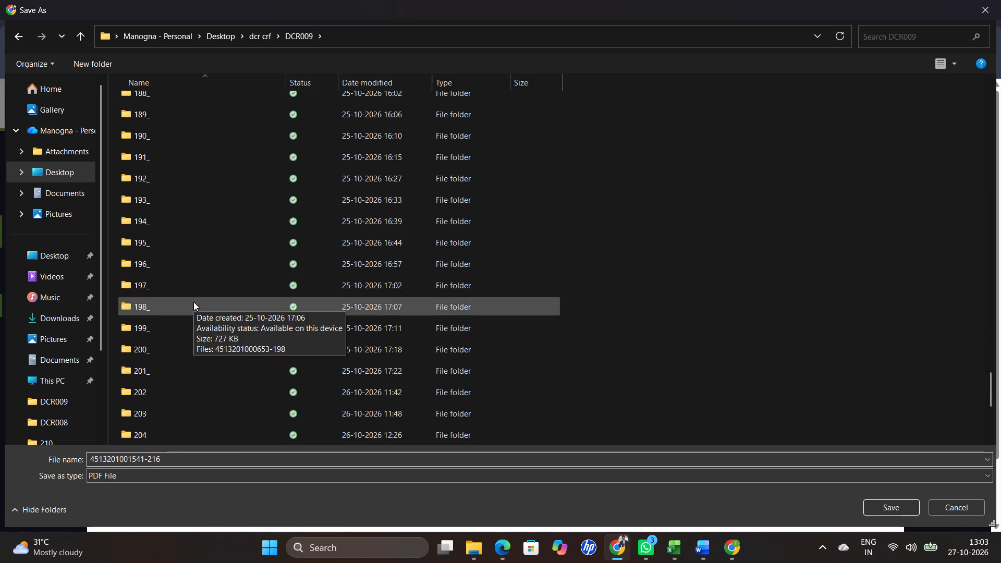
pyautogui.scroll(-14, 193, 302)
pyautogui.doubleClick(209, 415)
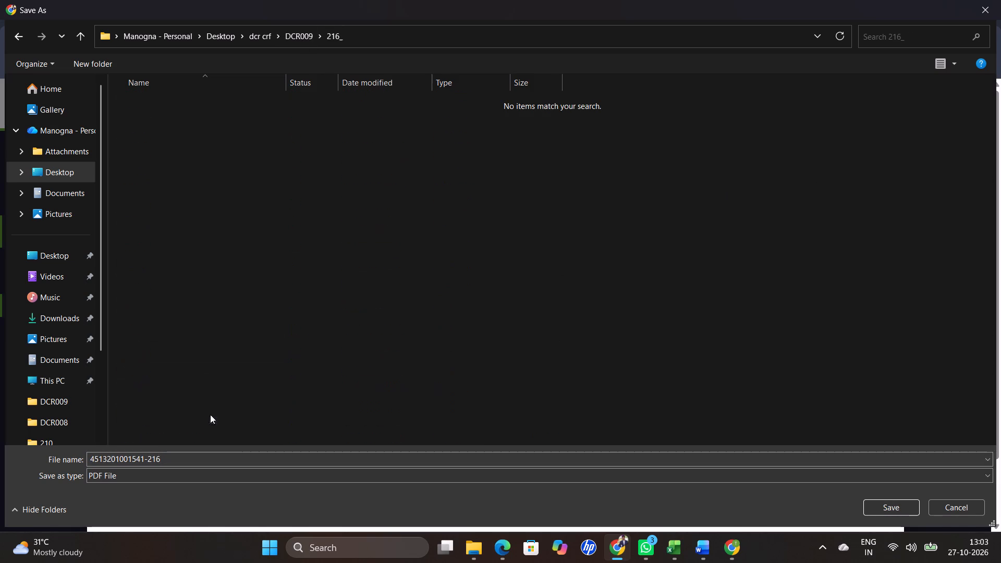
pyautogui.click(876, 507)
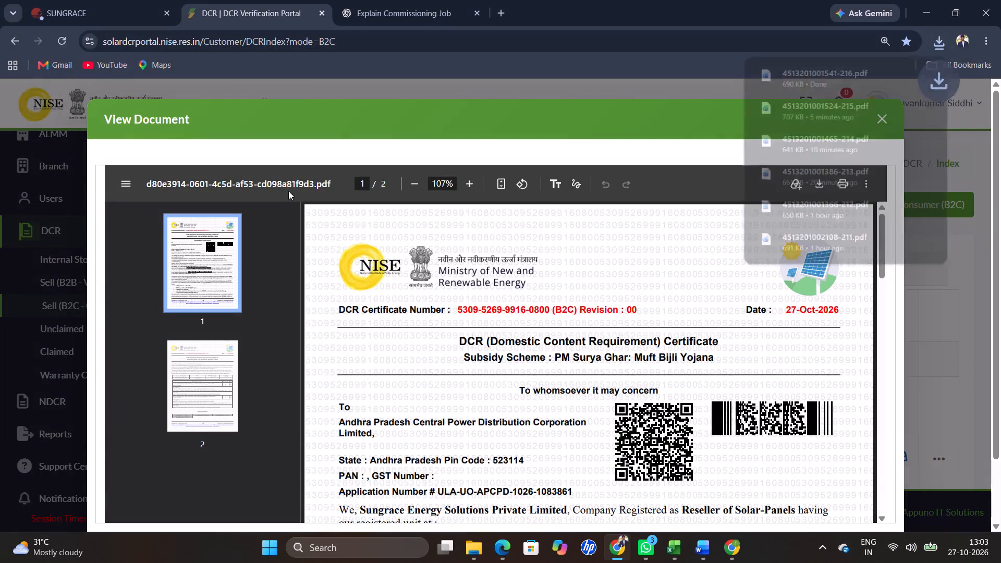
# Open the Project Stage form of the same consumer's SUNGRACE work order for the DCR certificate upload.
pyautogui.click(96, 8)
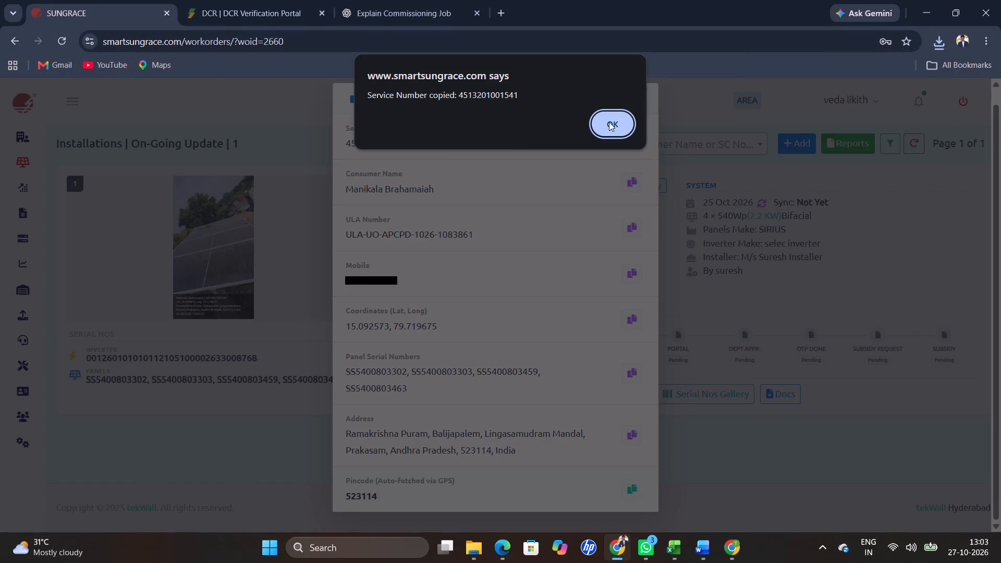
pyautogui.click(615, 119)
pyautogui.moveTo(647, 81); pyautogui.dragTo(643, 89)
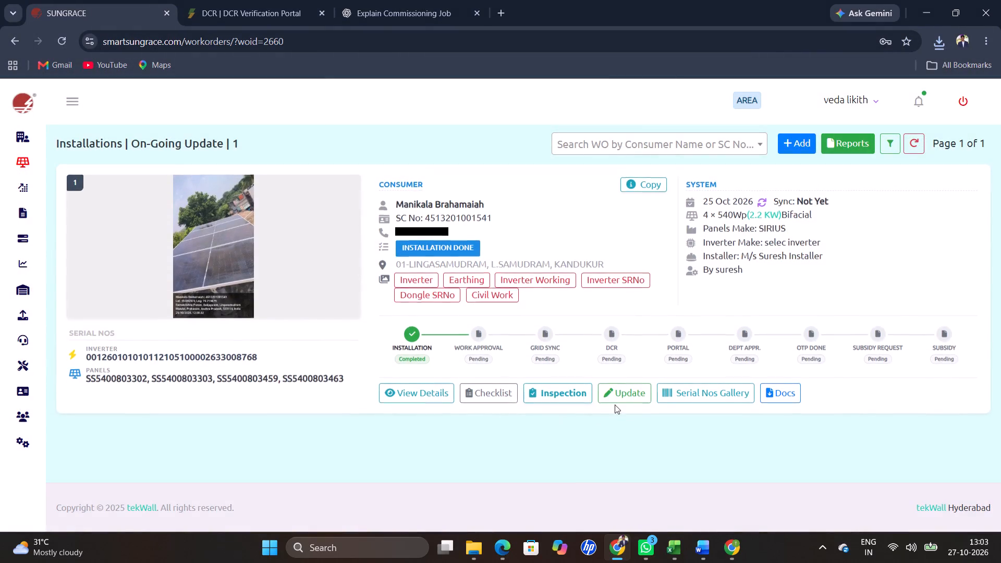
pyautogui.click(617, 395)
pyautogui.click(371, 338)
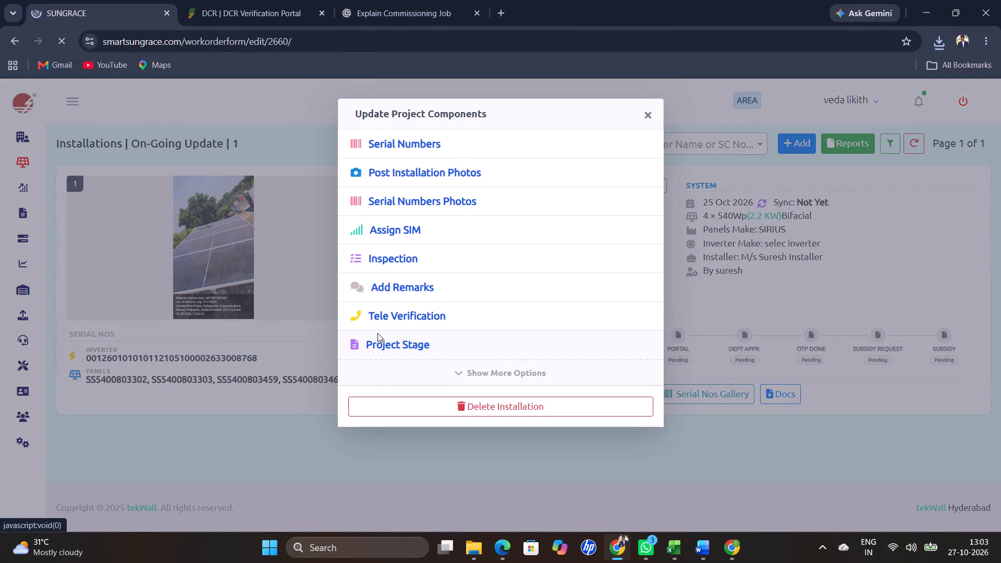